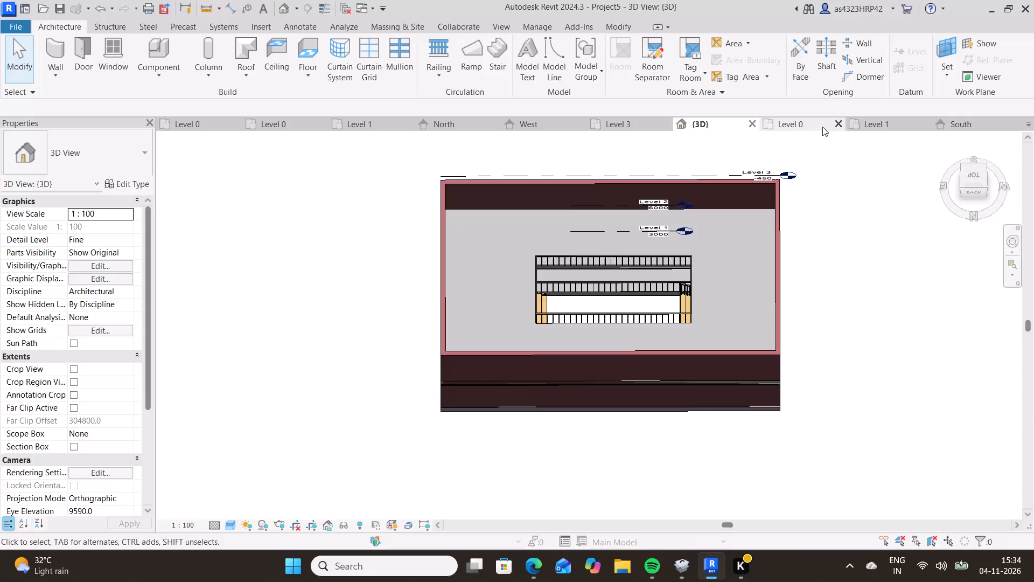
Delete all model elements in Project5's 3D view, accepting the removal of the dependent elements and views.
scroll(822, 199, "down", 4)
scroll(830, 226, "up", 1)
scroll(830, 230, "down", 1)
middle_click_drag(849, 228, 840, 264)
left_click_drag(898, 201, 409, 576)
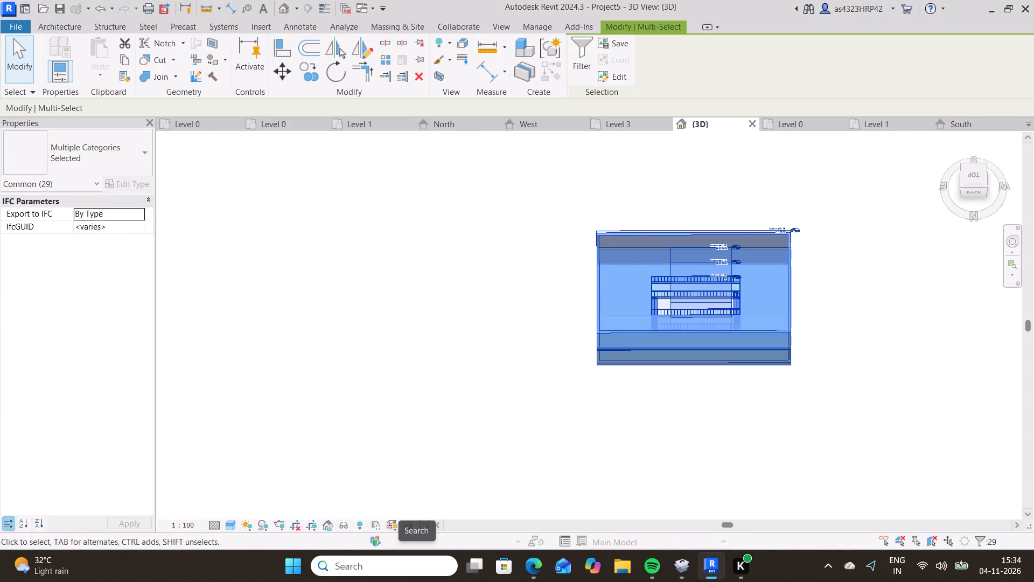
key("Delete")
left_click(573, 330)
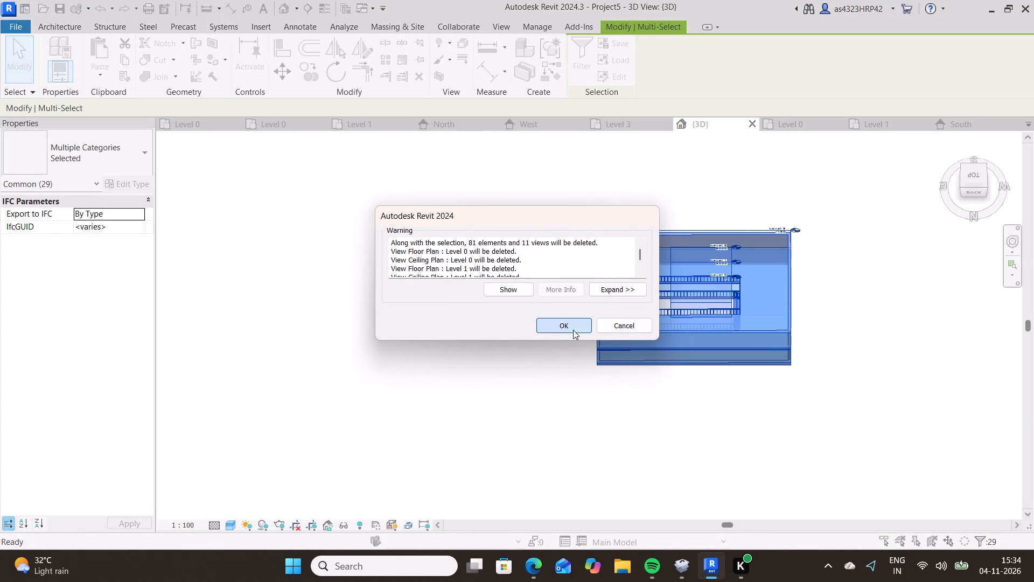
scroll(588, 344, "down", 2)
scroll(588, 344, "up", 1)
scroll(588, 344, "down", 20)
scroll(588, 344, "down", 1)
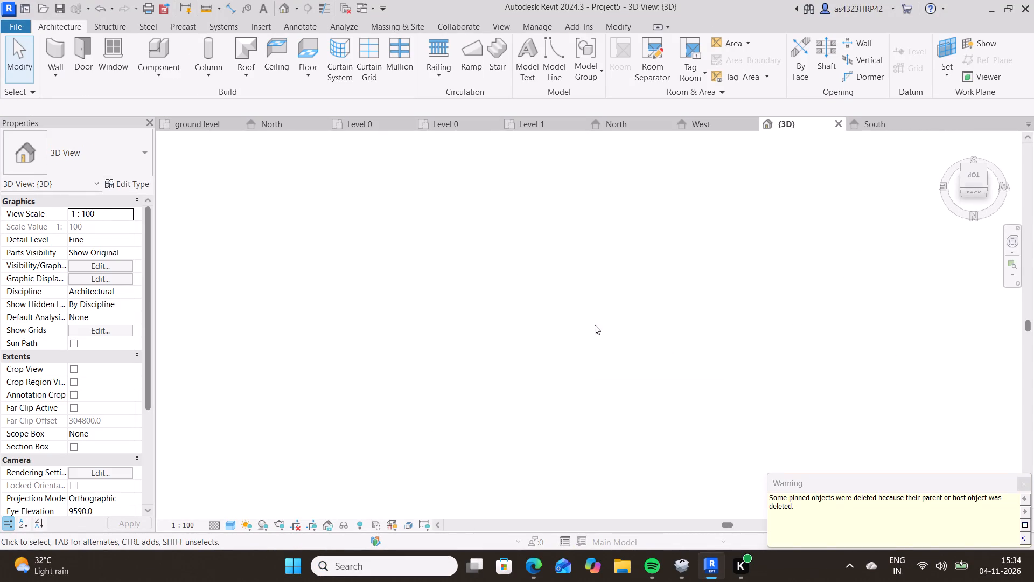
Close Project5's West, South and 3D views, keeping the project open in its North elevation.
middle_click_drag(596, 326, 451, 333)
left_click_drag(686, 113, 693, 121)
left_click_drag(717, 136, 716, 125)
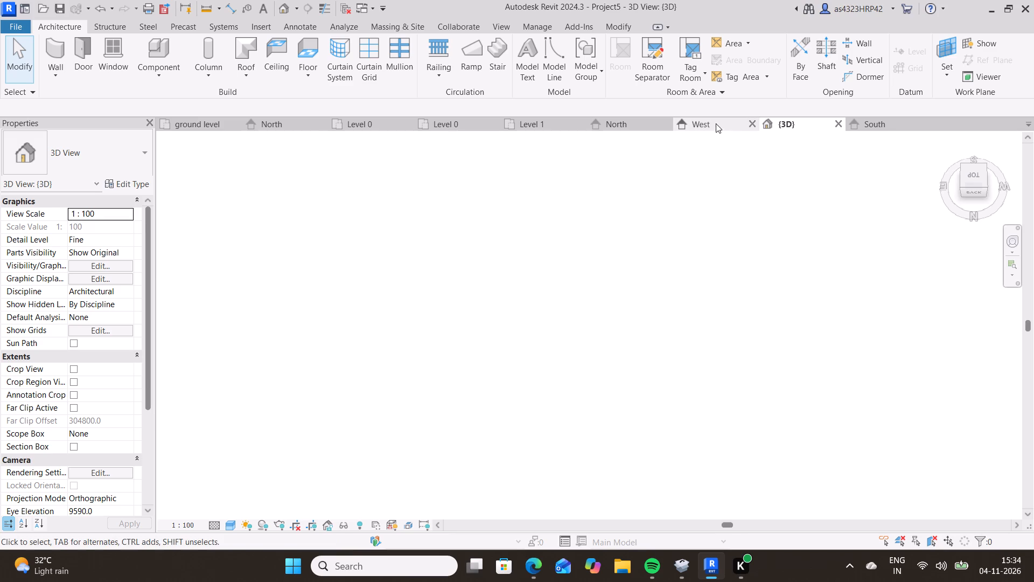
left_click(716, 123)
left_click(753, 119)
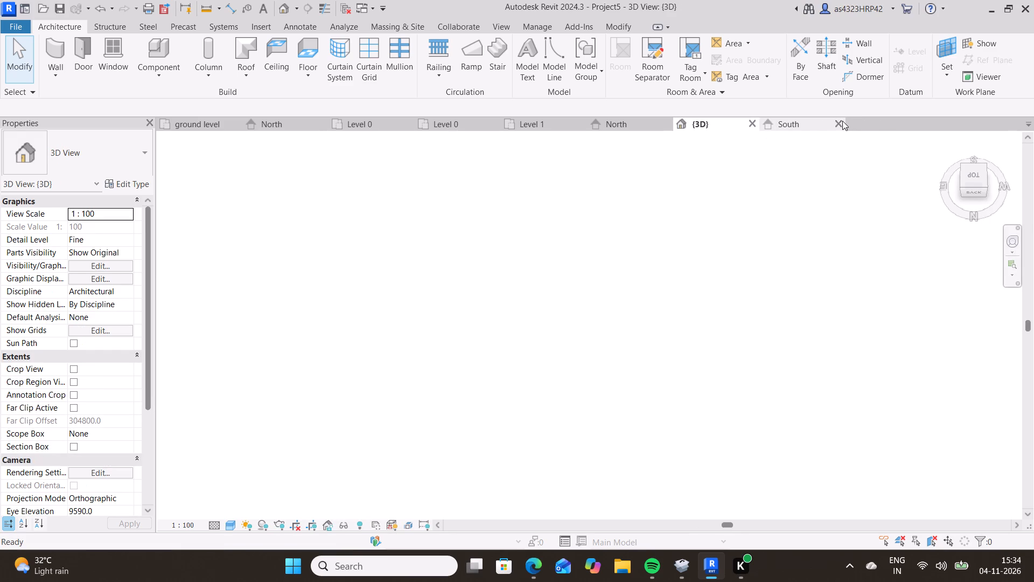
left_click(843, 121)
left_click(754, 128)
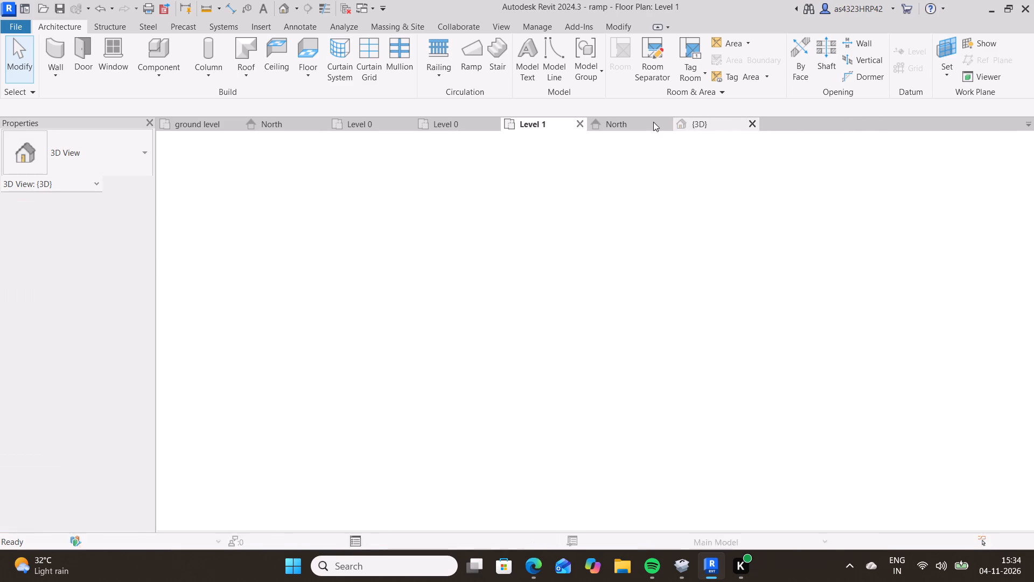
left_click(653, 122)
left_click(670, 124)
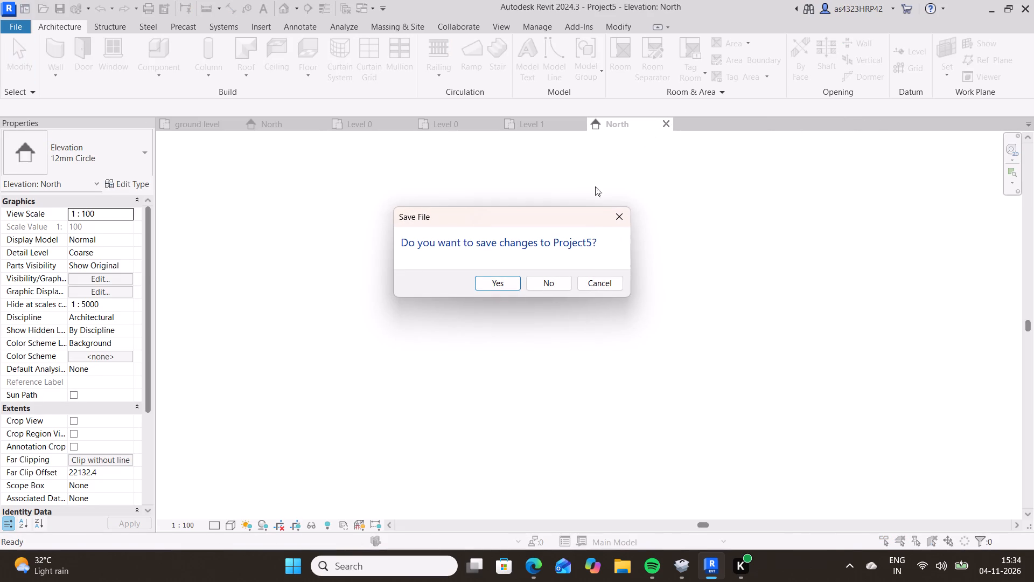
left_click(626, 212)
left_click(660, 124)
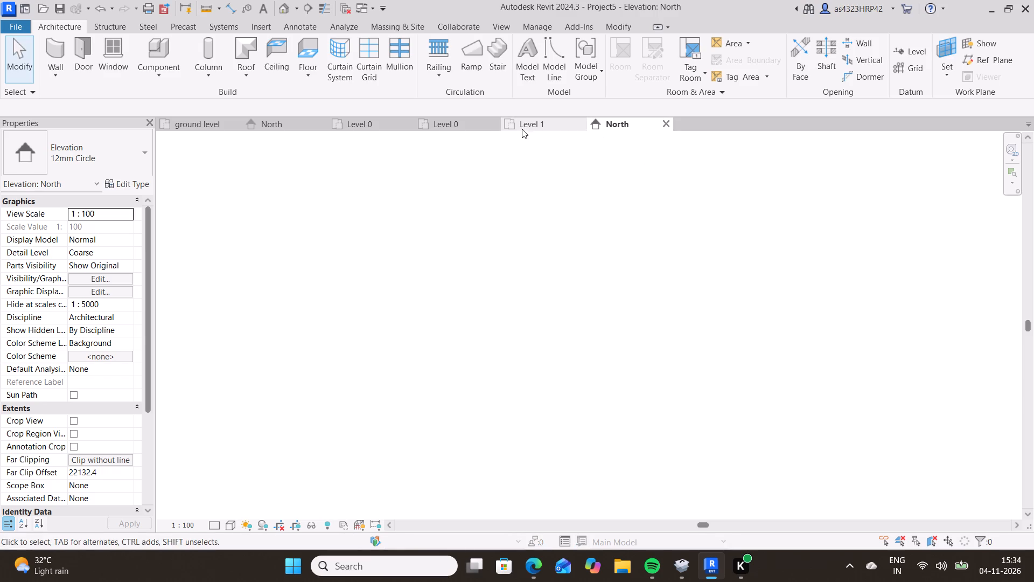
Switch to the ramp project's Level 0 floor plan and delete all the circular, hexagonal, square, T-shaped and stepped walls.
left_click(430, 126)
scroll(516, 189, "down", 5)
left_click_drag(620, 223, 512, 267)
scroll(502, 264, "up", 7)
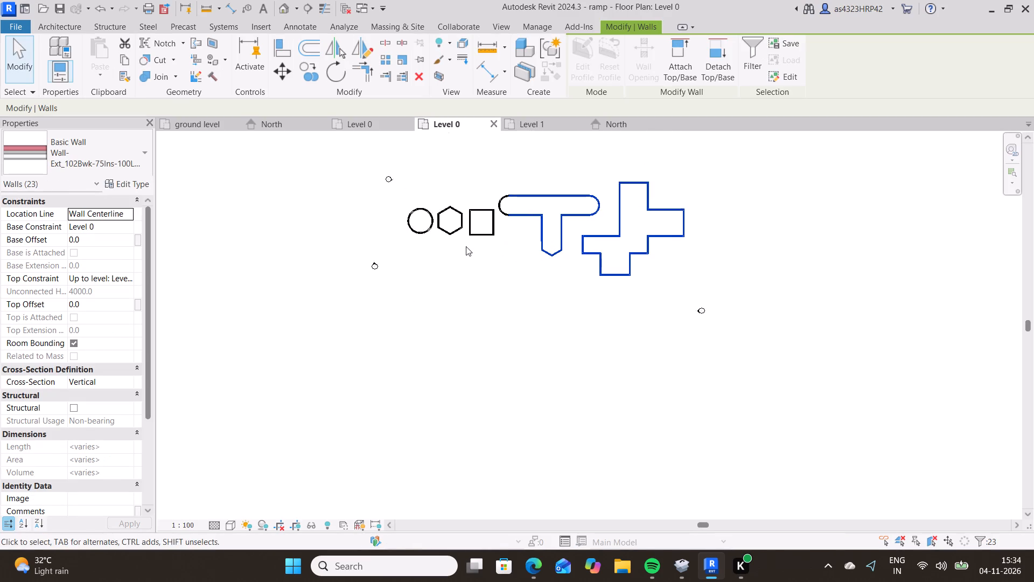
scroll(484, 235, "up", 7)
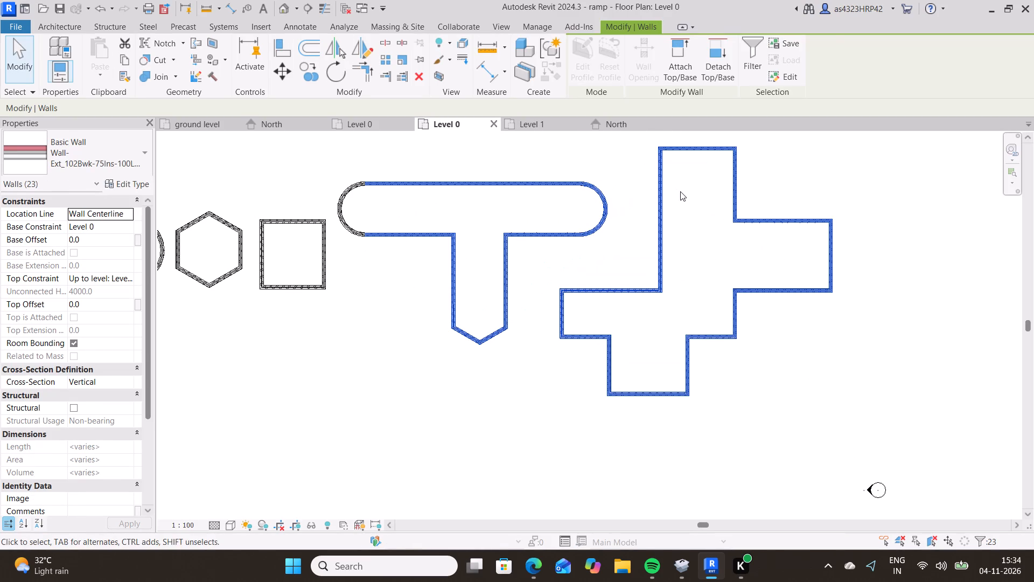
key("Delete")
scroll(616, 212, "down", 5)
left_click_drag(568, 185, 373, 276)
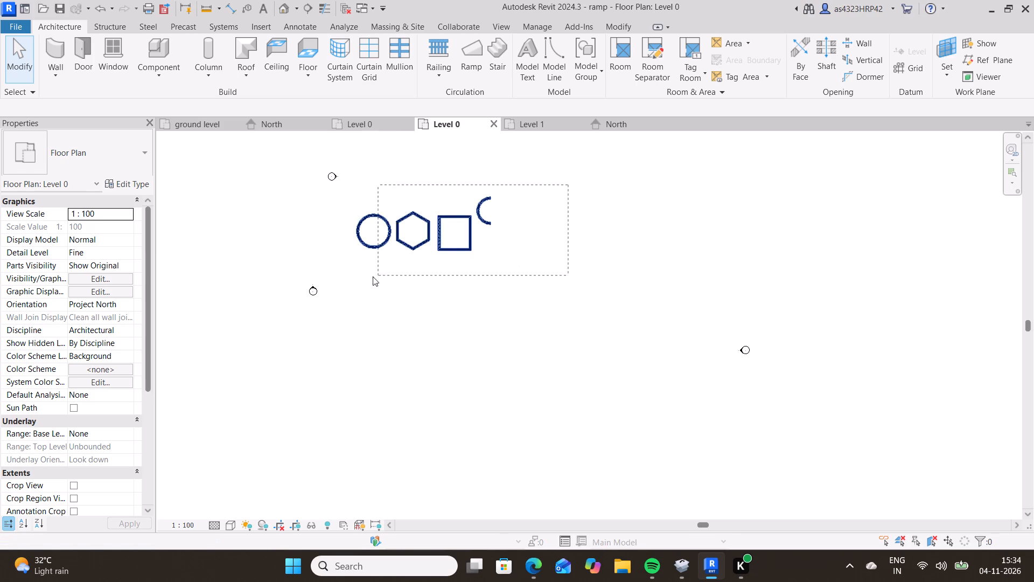
left_click_drag(373, 276, 357, 279)
key("Delete")
scroll(475, 274, "down", 1)
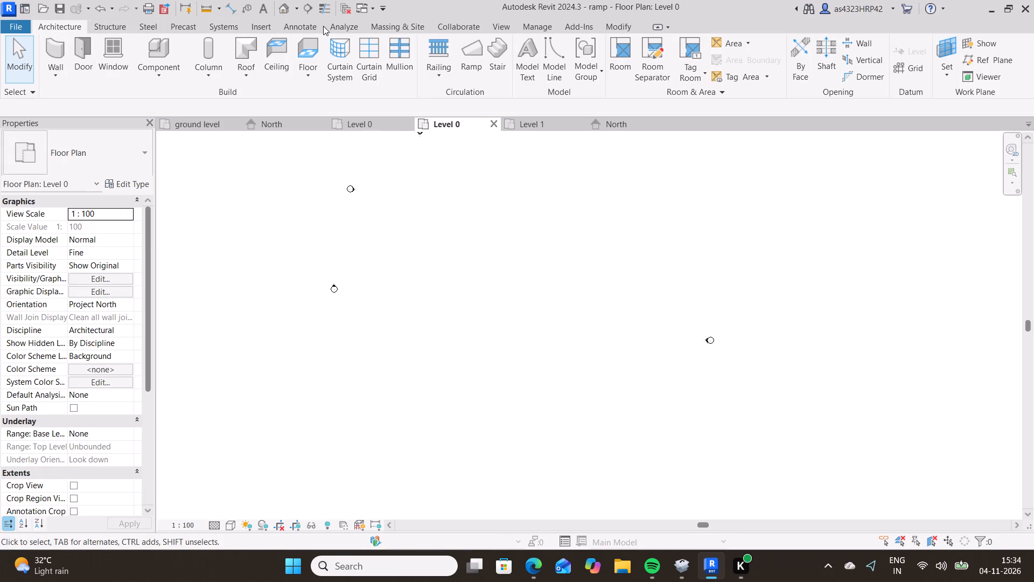
Create a Generic - 1000mm toposolid on Level 0 from a rectangular boundary sketch about 34000 by 21000 mm.
left_click(418, 20)
left_click(345, 62)
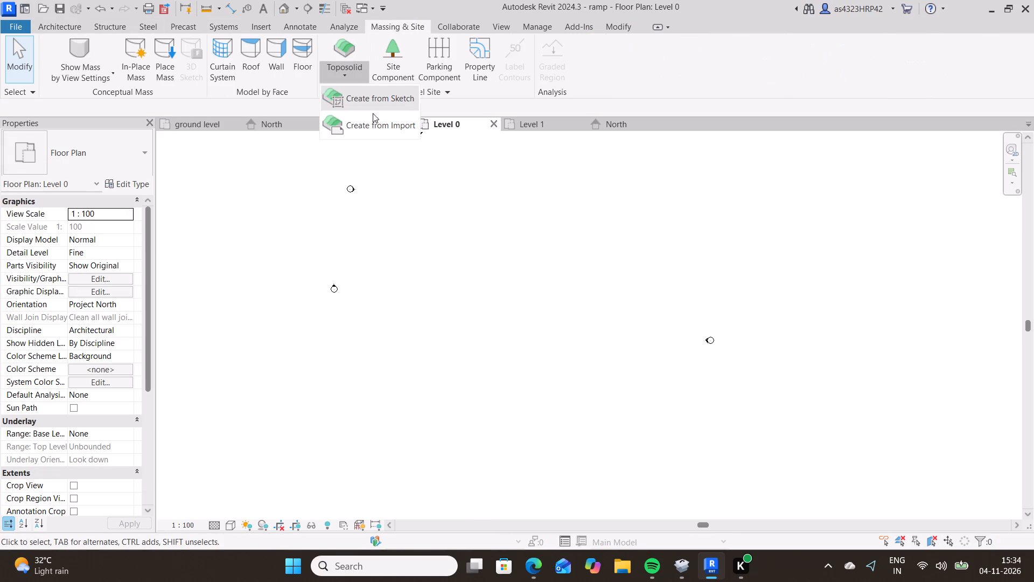
left_click(423, 210)
left_click(353, 48)
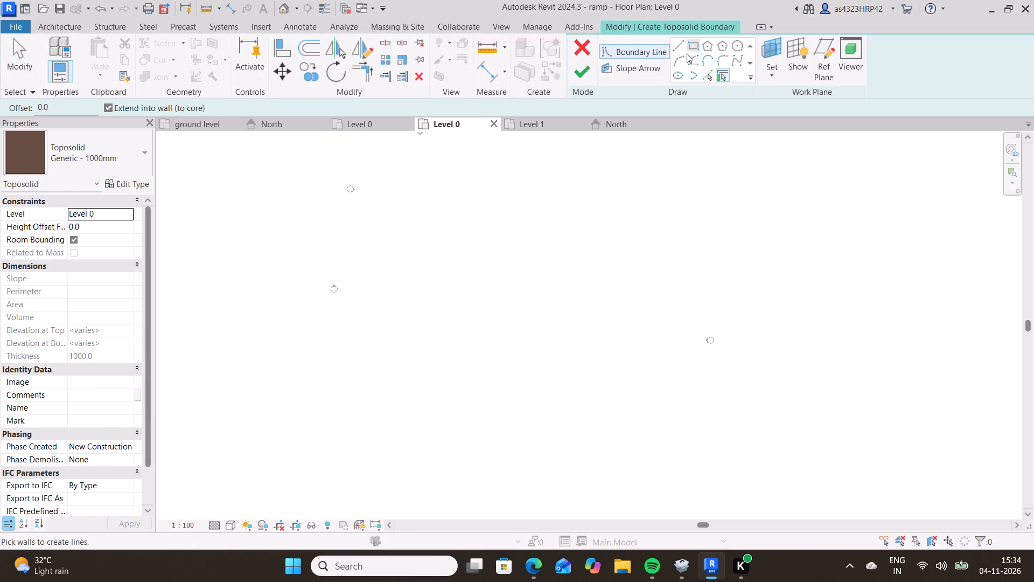
left_click(690, 45)
left_click(466, 206)
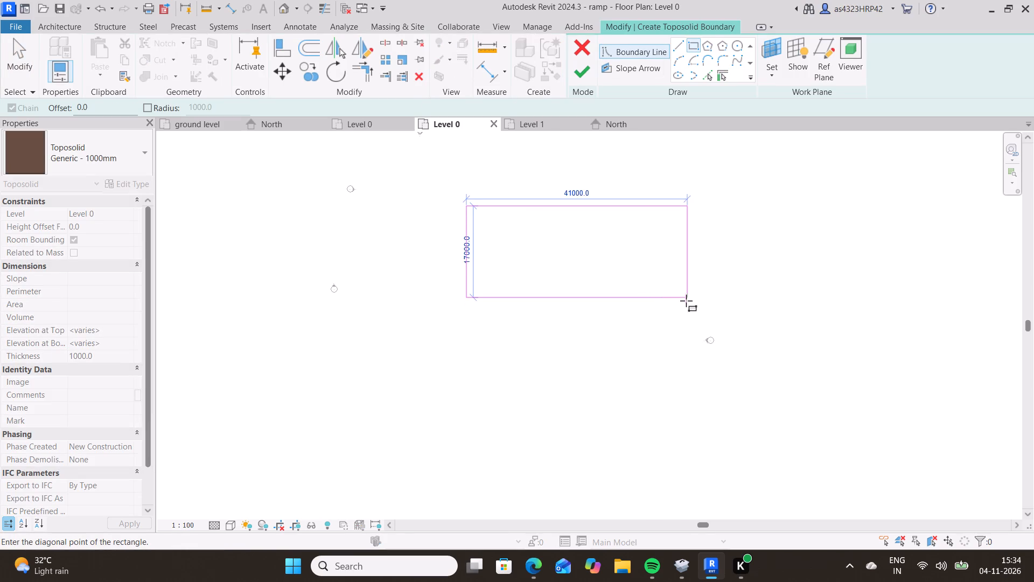
left_click(652, 321)
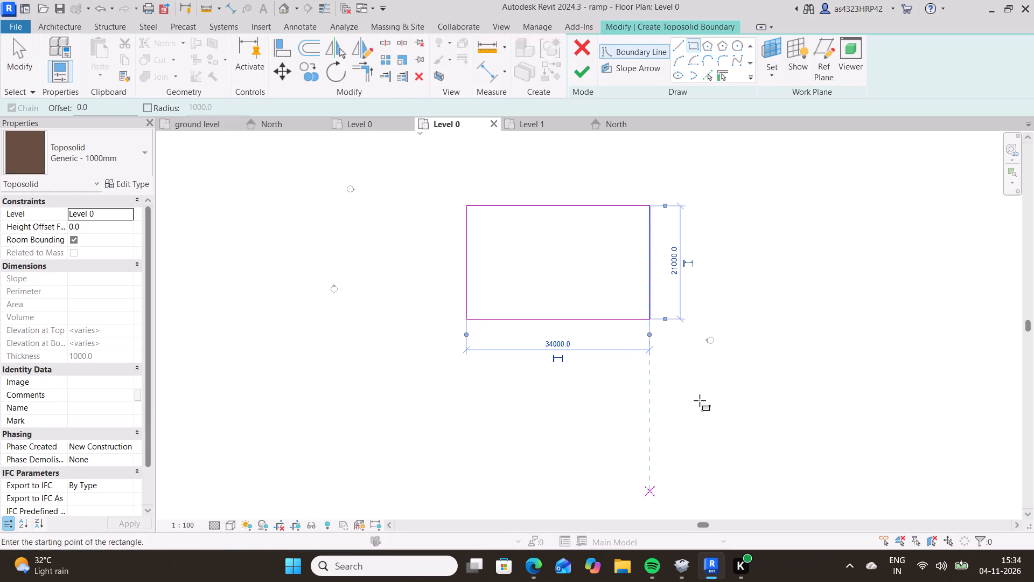
key("Escape")
scroll(654, 339, "up", 4)
scroll(758, 196, "up", 1)
middle_click_drag(762, 202, 807, 294)
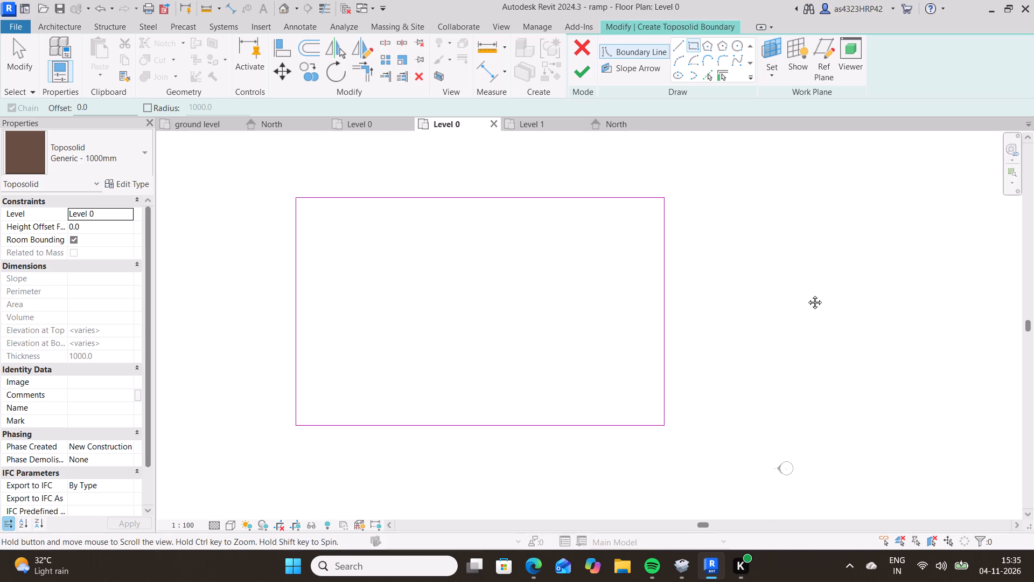
middle_click_drag(807, 294, 809, 285)
left_click(583, 77)
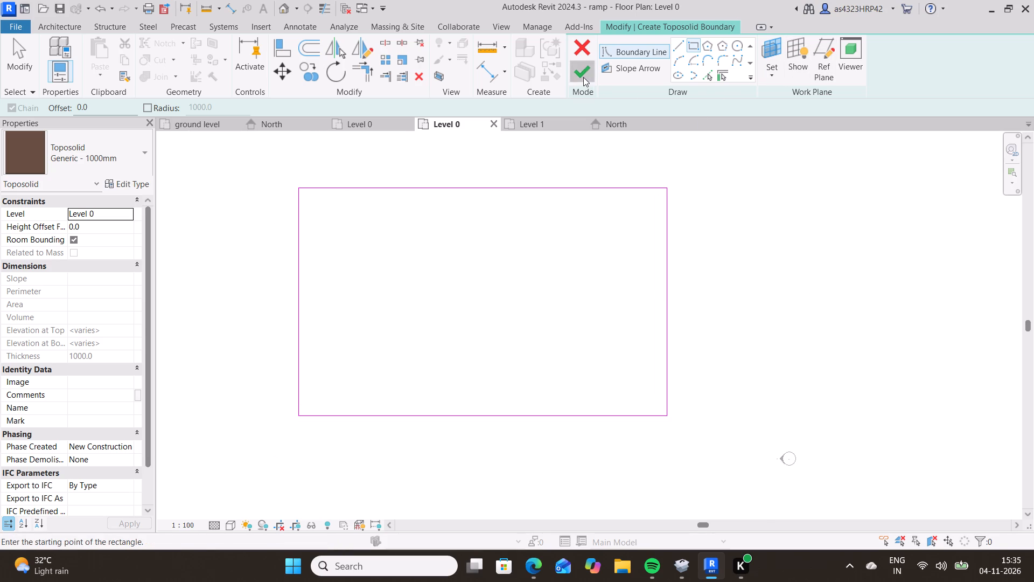
key("Escape")
key("Escape")
key("Escape")
key("Escape")
key("Escape")
Place four Scarlet_Oak-12.5_Meters deciduous trees as site components, one near each corner of the toposolid.
middle_click_drag(754, 248, 714, 292)
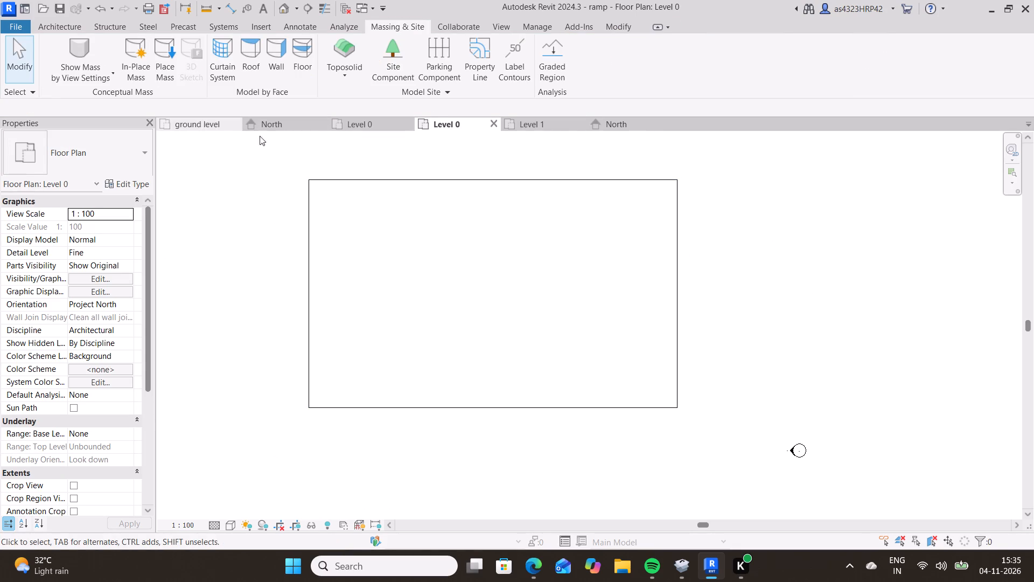
scroll(452, 150, "down", 1)
middle_click_drag(464, 175, 461, 203)
left_click(395, 65)
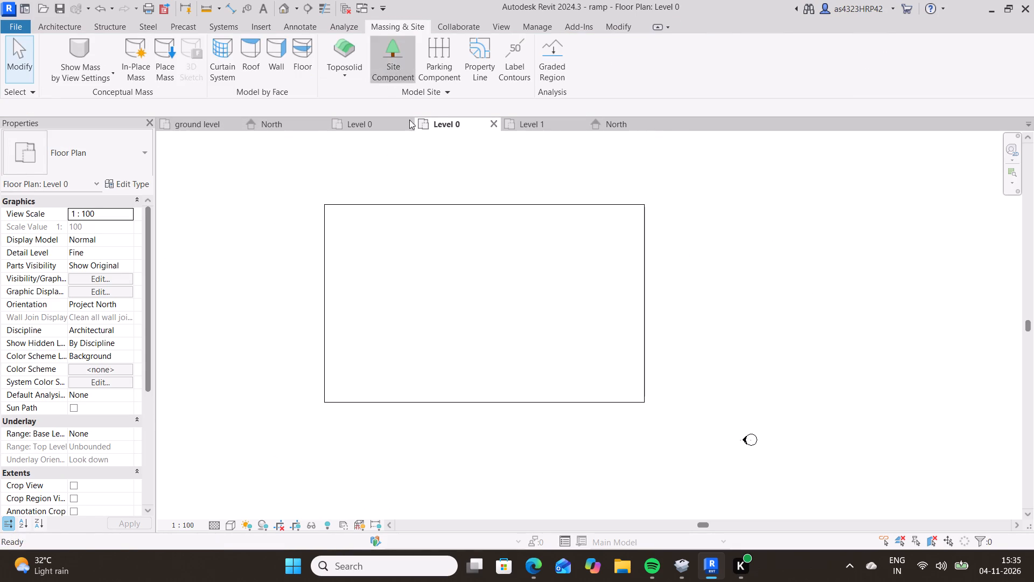
left_click(359, 241)
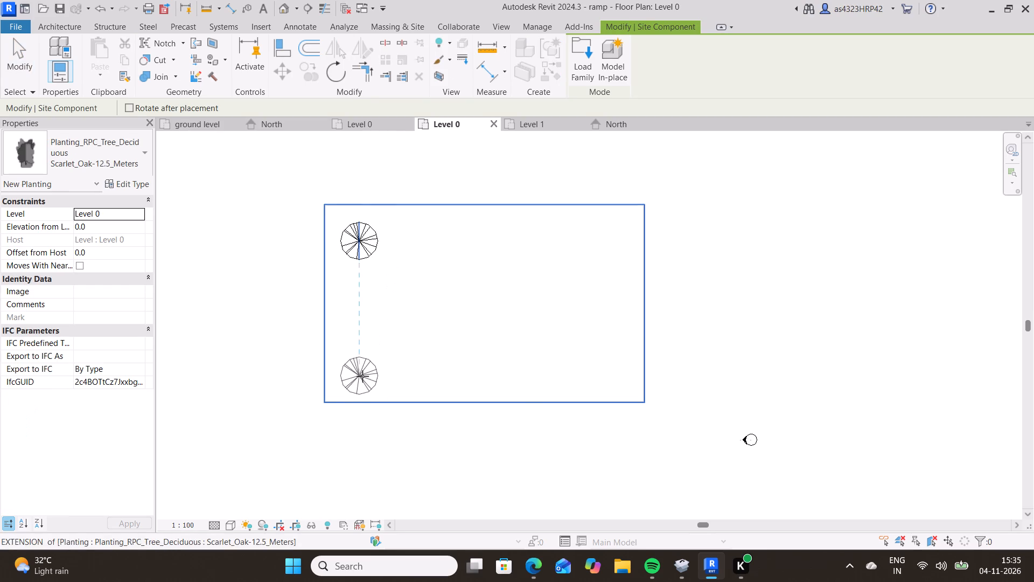
left_click(362, 377)
left_click(619, 241)
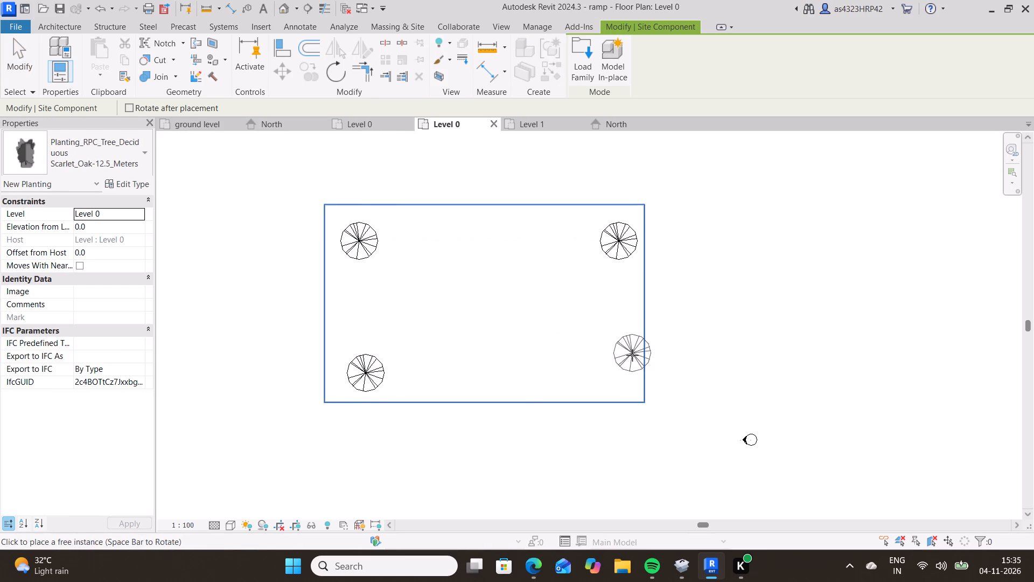
left_click(616, 380)
key("Escape")
key("Escape")
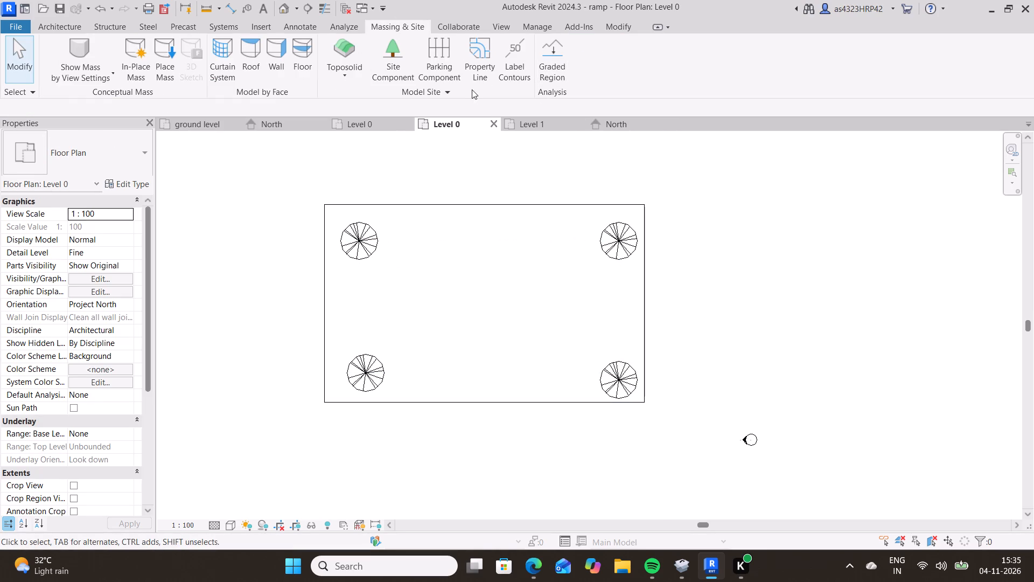
Modify the toposolid's sub-elements in the 3D view, raising its southeast corner point to an elevation of about 1550 mm.
left_click(504, 203)
left_click(616, 55)
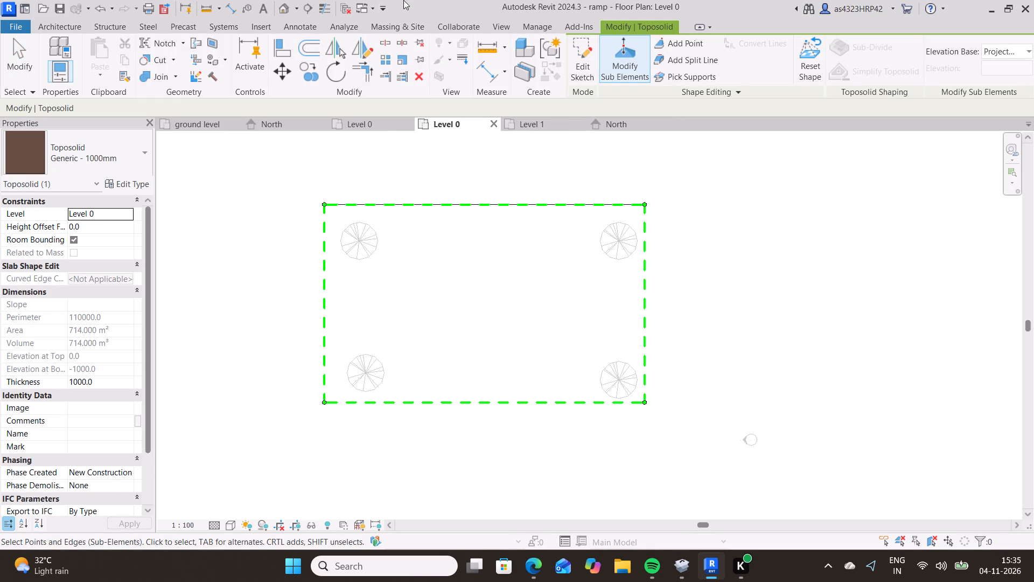
left_click(283, 9)
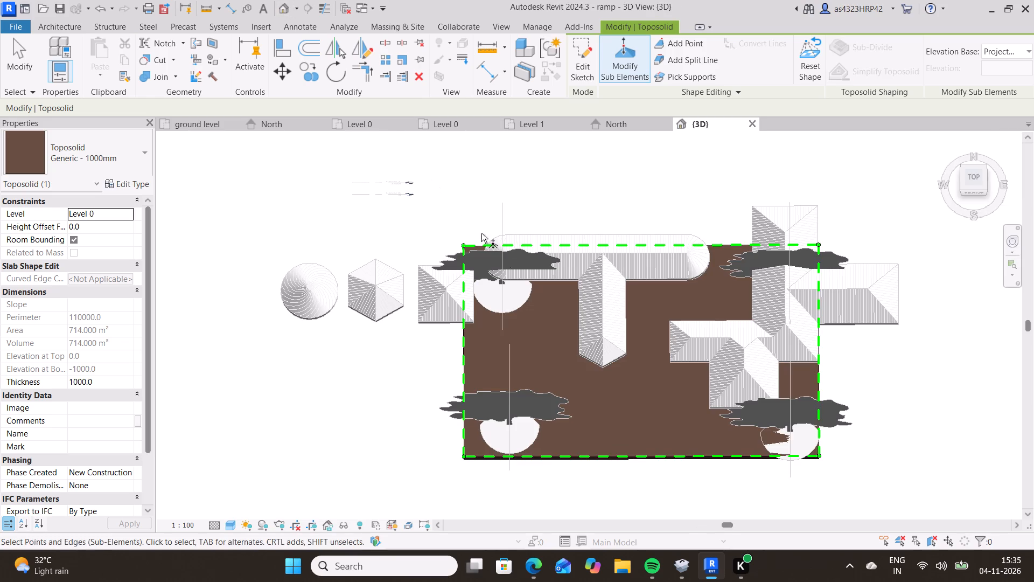
middle_click_drag(626, 431, 623, 305, "shift")
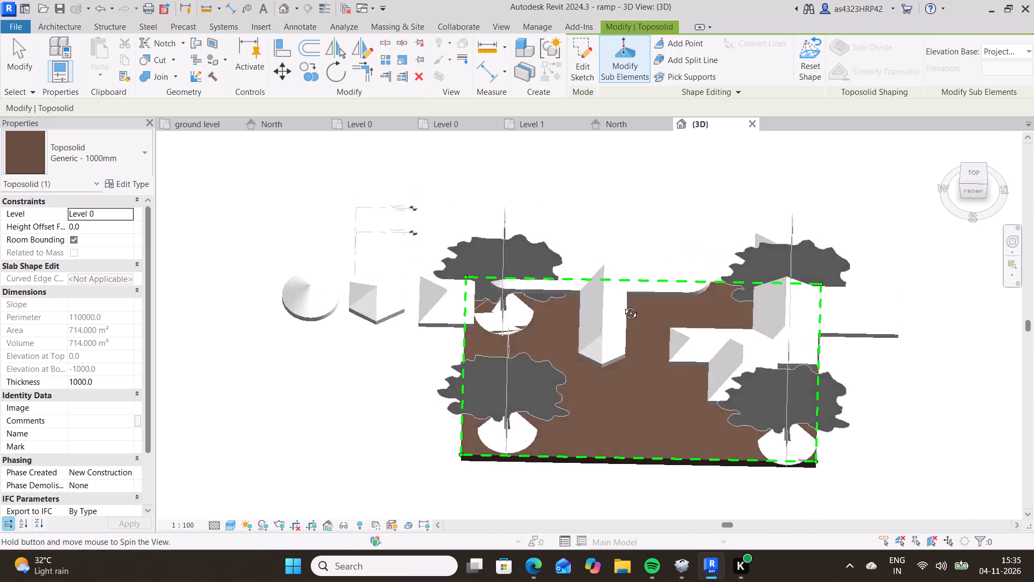
middle_click_drag(623, 305, 604, 147, "shift")
middle_click_drag(561, 410, 559, 470, "shift")
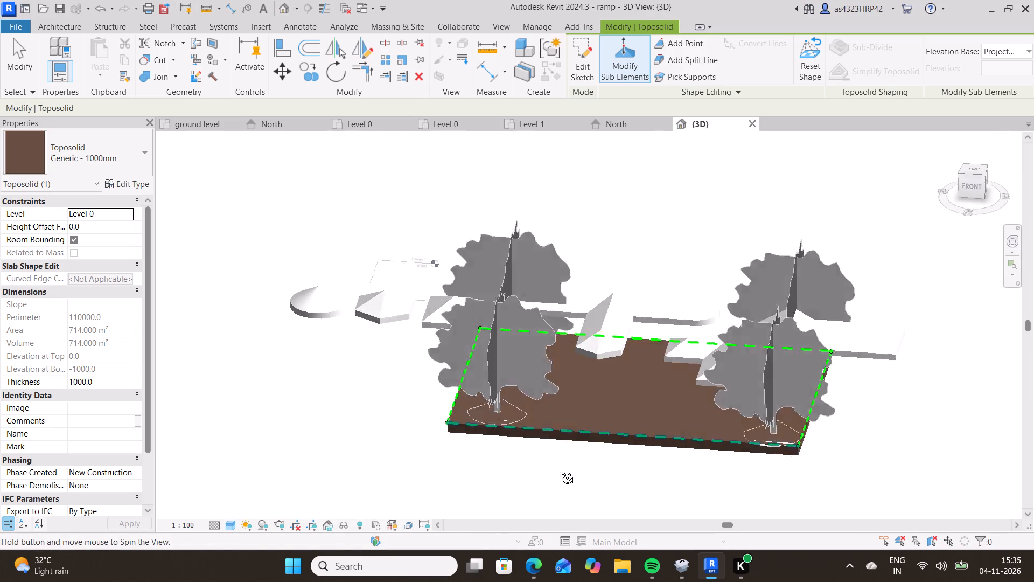
middle_click_drag(559, 470, 544, 505, "shift")
scroll(724, 491, "up", 6)
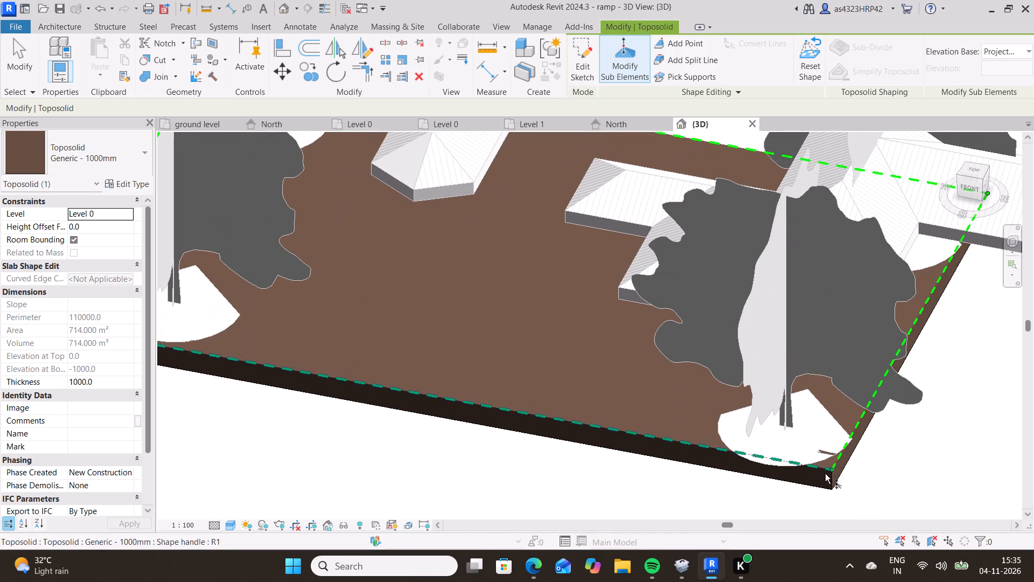
left_click_drag(837, 471, 830, 440)
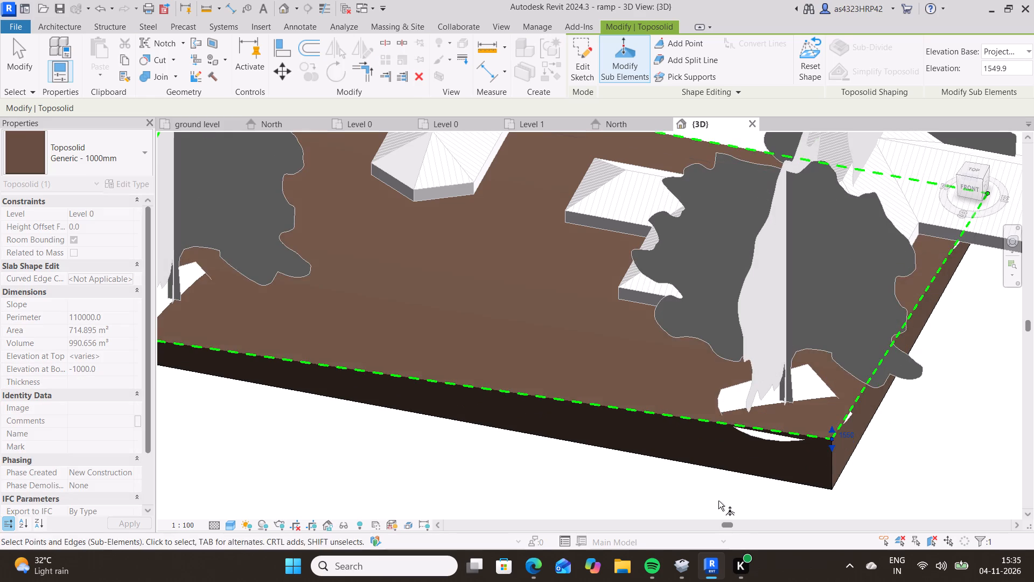
middle_click_drag(719, 500, 783, 495)
key("Escape")
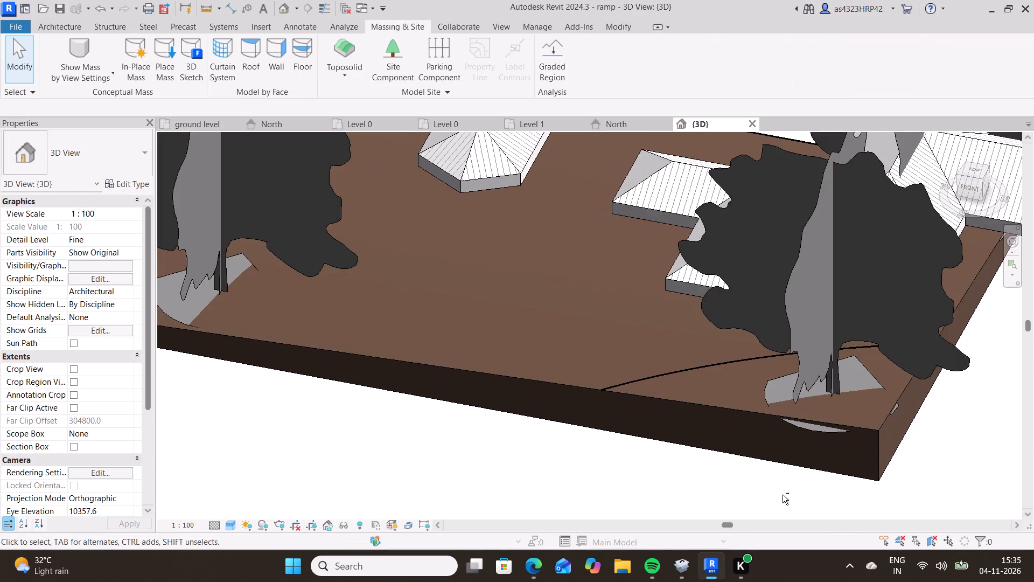
Add a shape point to the toposolid surface near its middle in the 3D view.
middle_click_drag(783, 495, 840, 519)
middle_click_drag(589, 440, 700, 462, "shift")
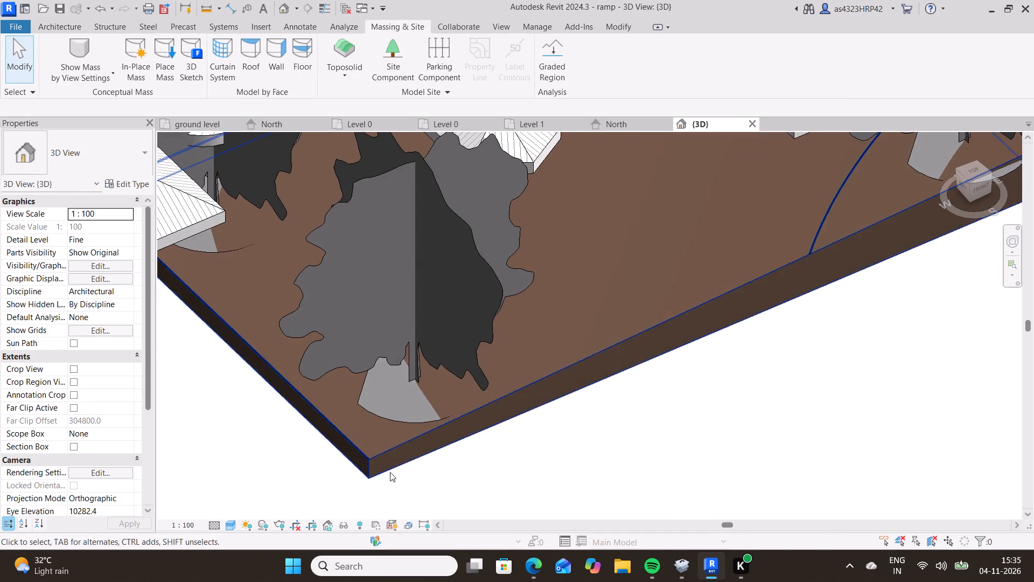
middle_click_drag(425, 472, 647, 476, "shift")
left_click(510, 449)
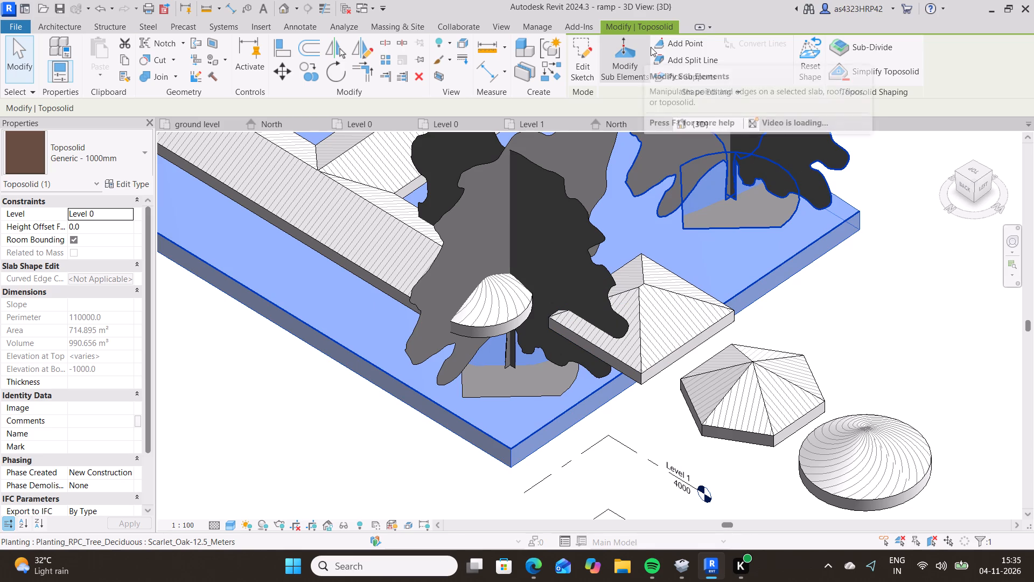
left_click(659, 43)
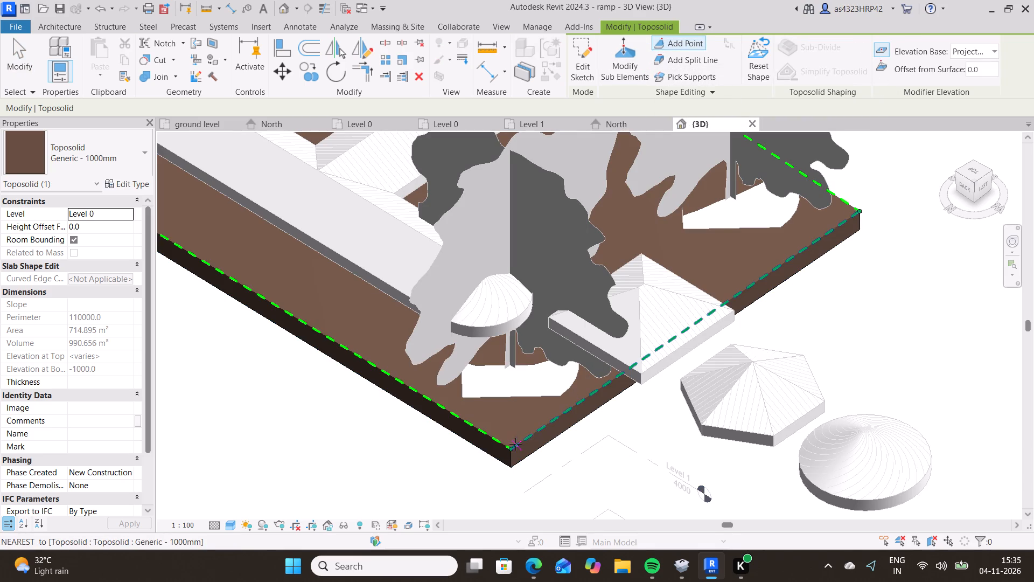
middle_click_drag(483, 420, 773, 580)
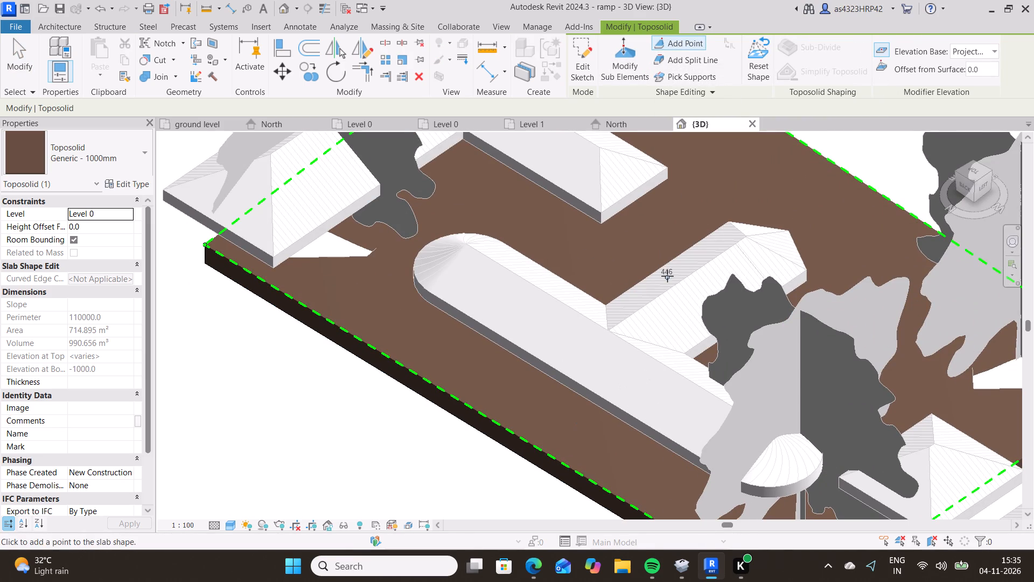
left_click(671, 279)
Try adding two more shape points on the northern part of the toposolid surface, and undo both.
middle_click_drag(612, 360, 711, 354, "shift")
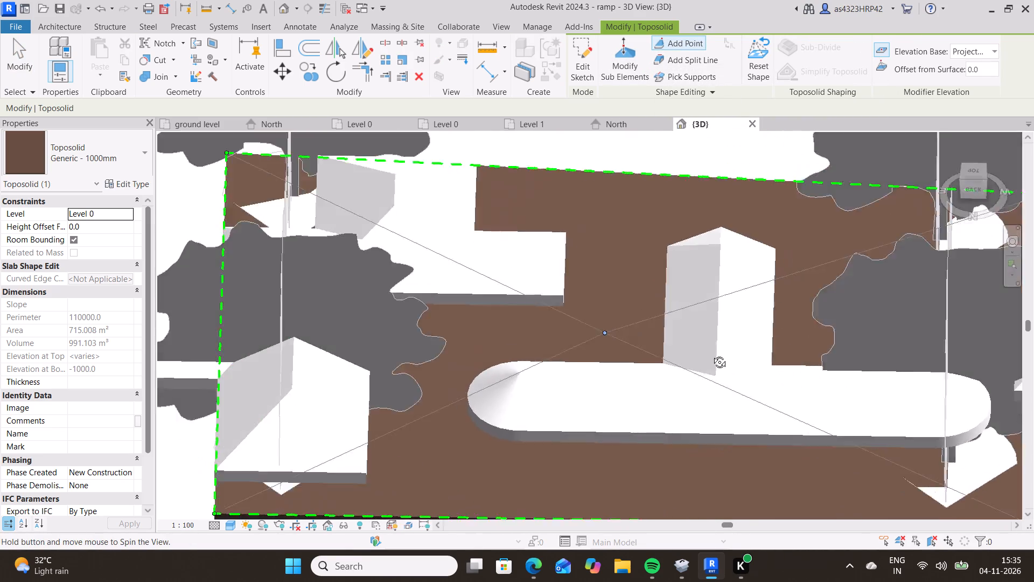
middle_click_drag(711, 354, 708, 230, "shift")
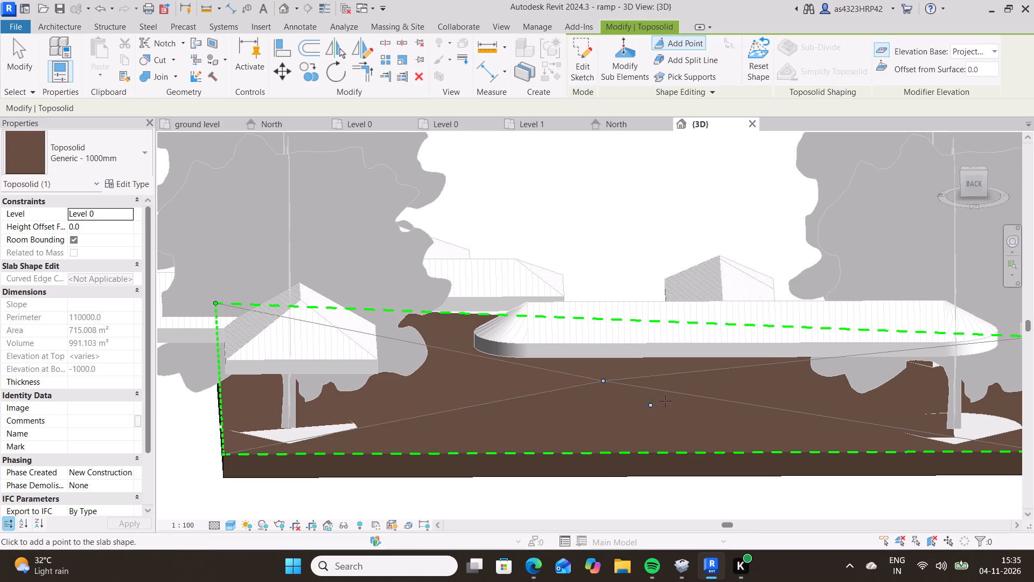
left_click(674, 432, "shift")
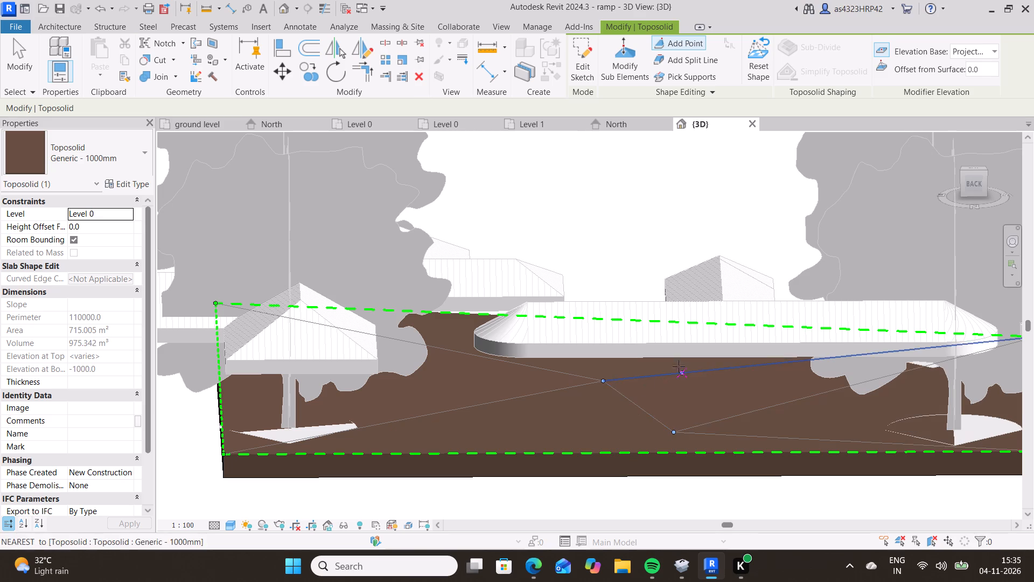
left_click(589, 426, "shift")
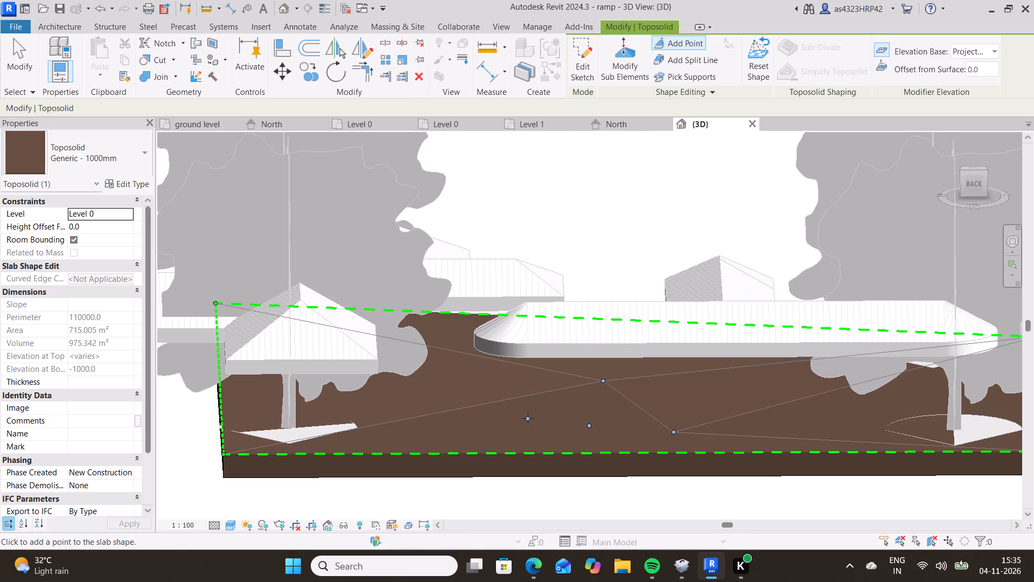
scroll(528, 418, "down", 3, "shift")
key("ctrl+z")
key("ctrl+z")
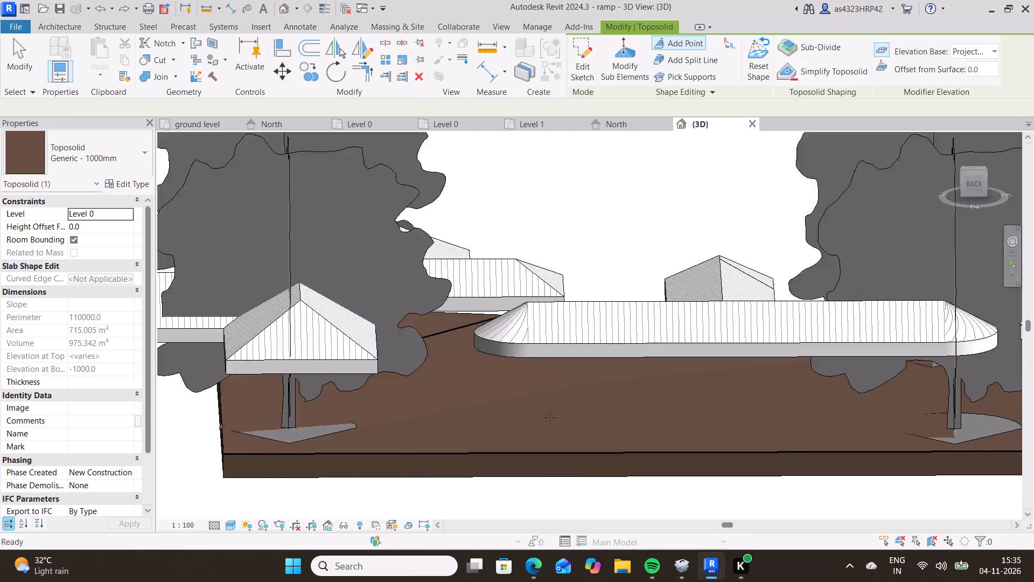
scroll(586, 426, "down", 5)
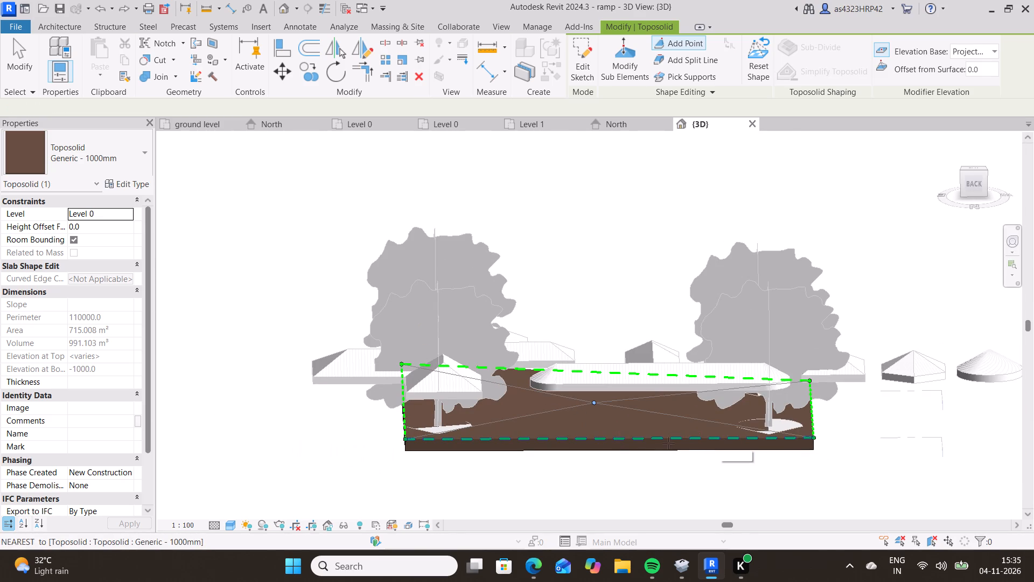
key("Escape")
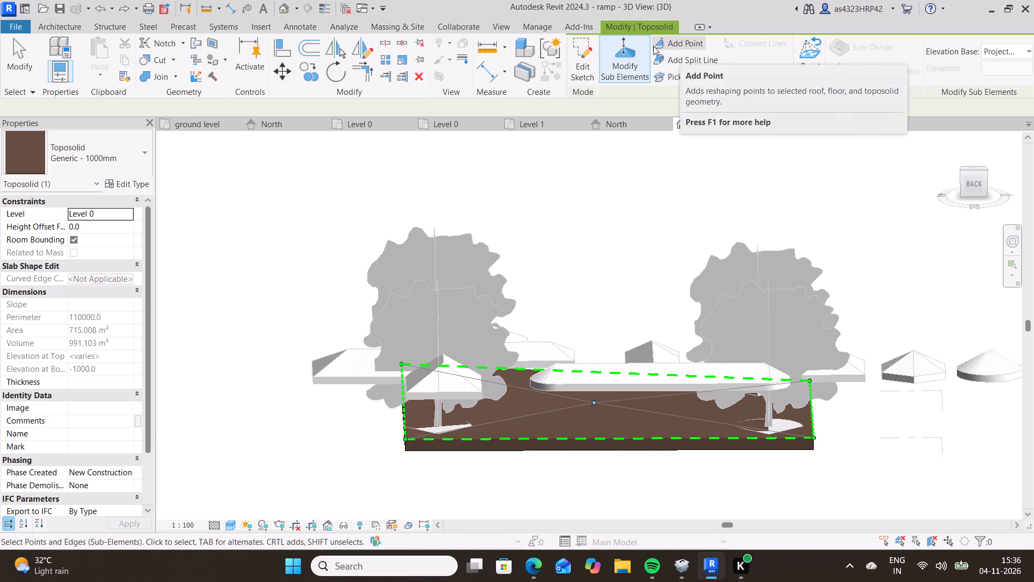
Modify the toposolid's sub-elements, raising its northwest corner point slightly.
left_click(637, 52)
left_click_drag(808, 430, 814, 399)
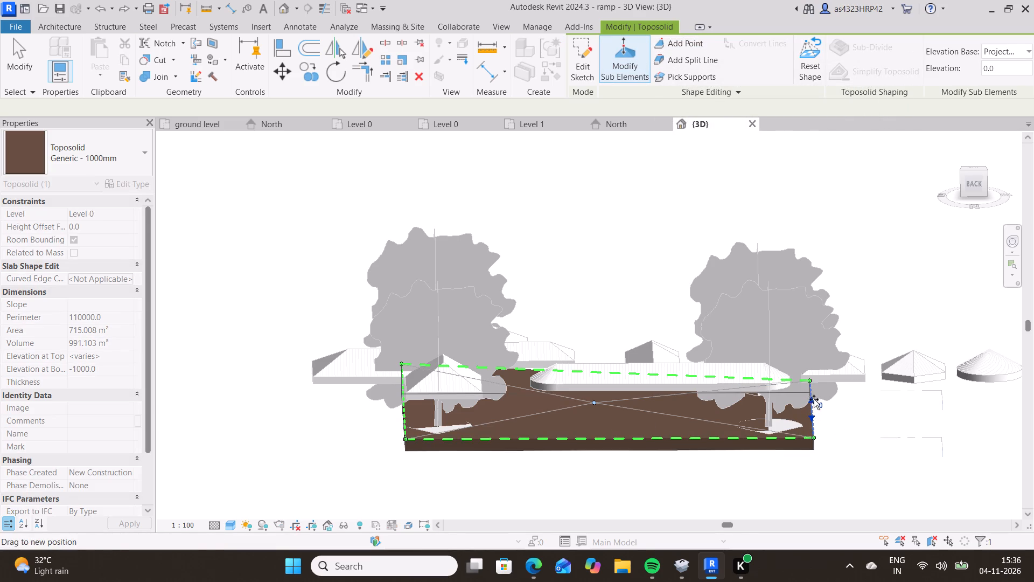
left_click_drag(814, 399, 816, 405)
left_click_drag(814, 437, 815, 423)
left_click_drag(836, 462, 836, 458)
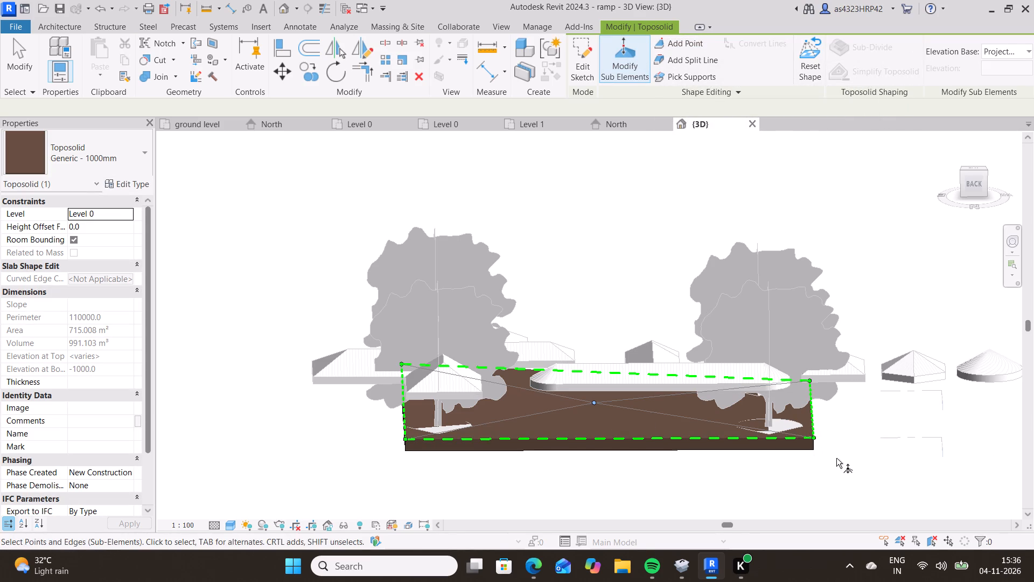
left_click_drag(836, 458, 833, 453)
left_click_drag(815, 437, 842, 426)
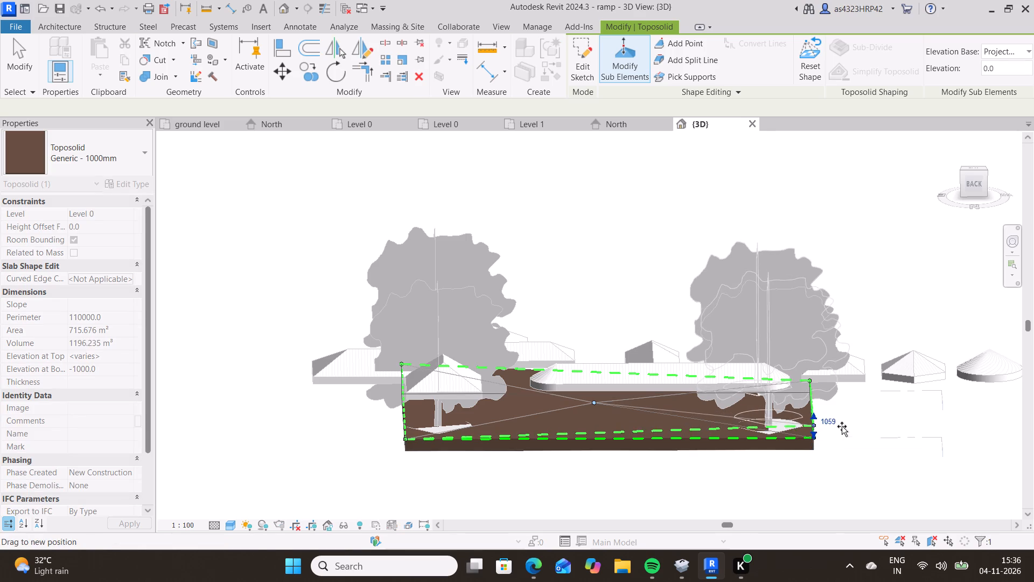
left_click_drag(842, 426, 843, 428)
left_click(736, 480)
Raise the toposolid's added middle point to an elevation of about 5905 mm and finish the shape editing.
left_click_drag(590, 402, 599, 335)
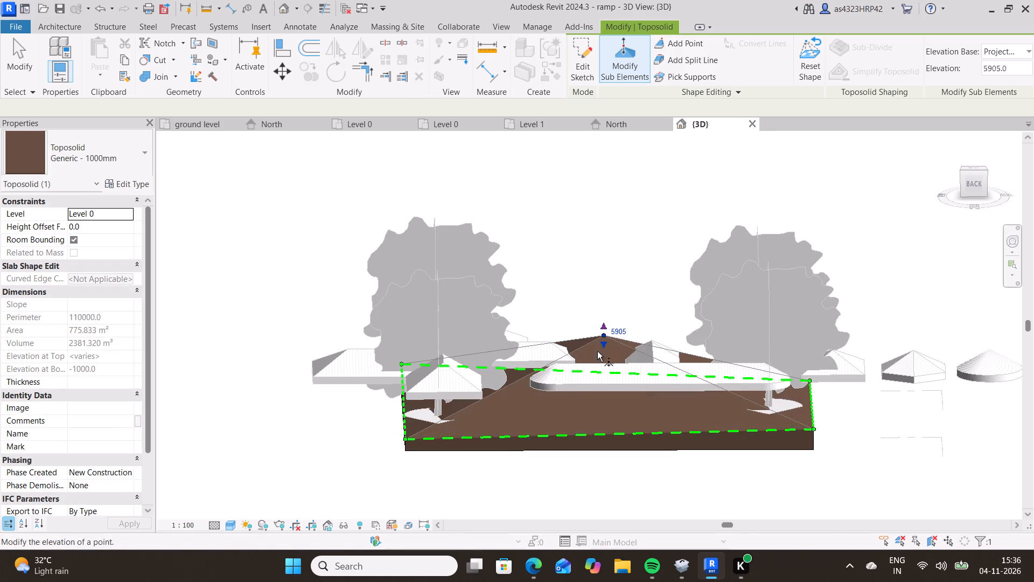
key("Escape")
key("Escape")
key("Escape")
key("Escape")
key("Escape")
key("Escape")
key("Escape")
key("Escape")
key("Escape")
key("Escape")
key("Escape")
key("Escape")
middle_click_drag(466, 487, 520, 522)
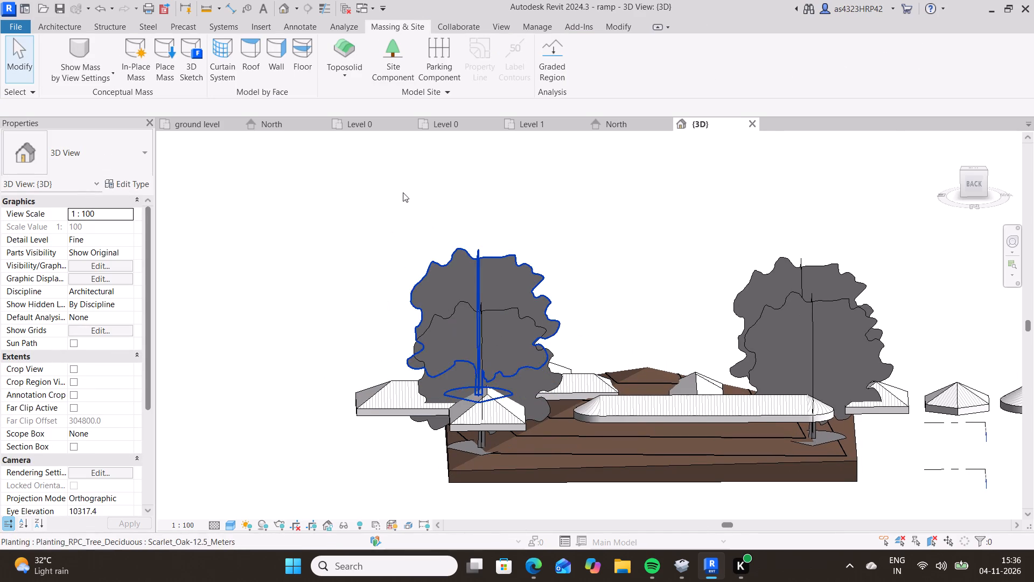
Switch to the Level 1 floor plan and delete the stepped roof and the round-ended T-shaped roof.
left_click(542, 129)
scroll(514, 401, "up", 6)
scroll(647, 239, "up", 7)
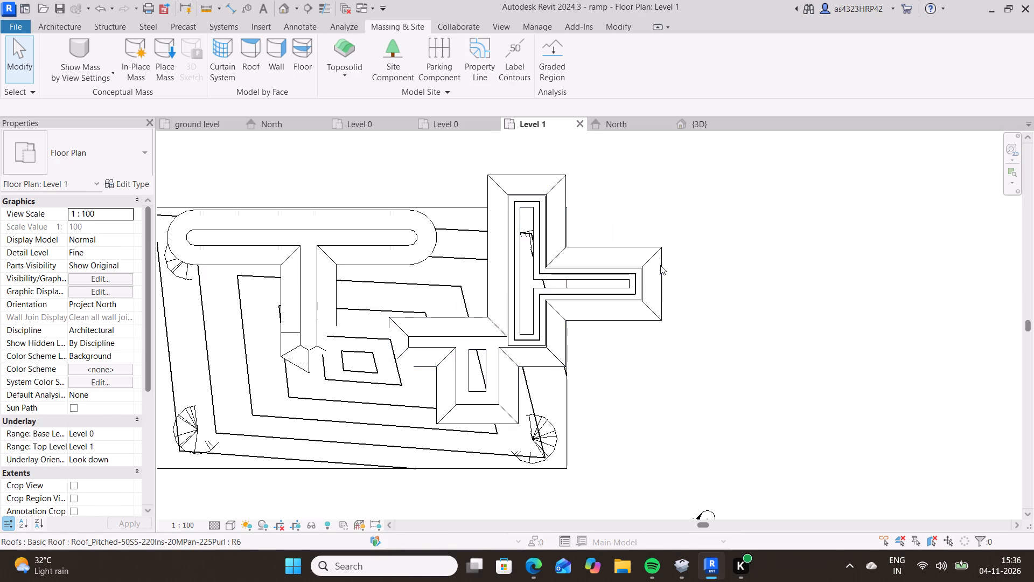
left_click(660, 265)
key("Delete")
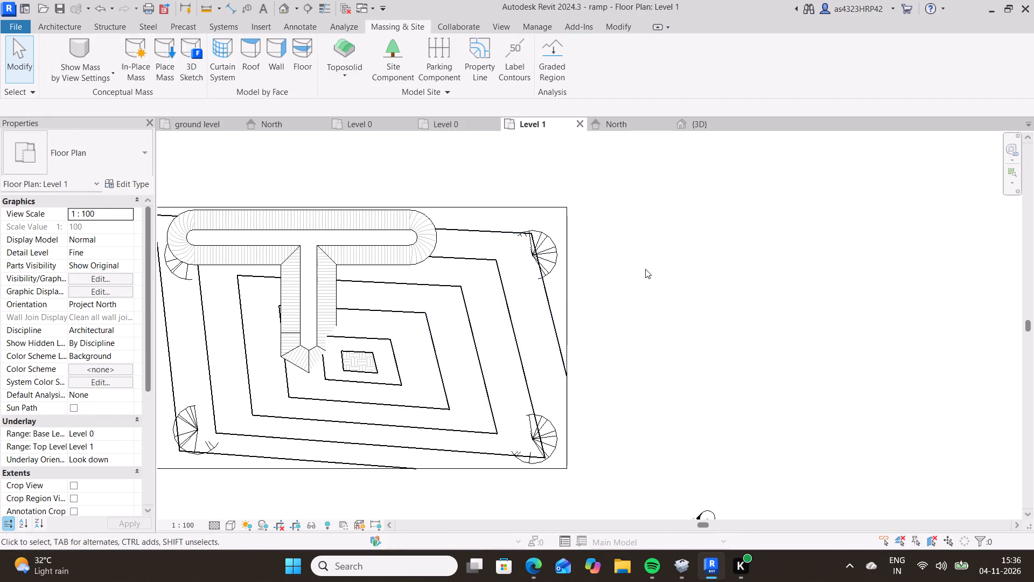
left_click(336, 267)
key("Delete")
Delete the square, hexagonal and circular roofs in the Level 1 floor plan.
scroll(341, 280, "down", 1)
scroll(373, 285, "up", 1)
scroll(411, 286, "down", 1)
middle_click_drag(459, 287, 695, 339)
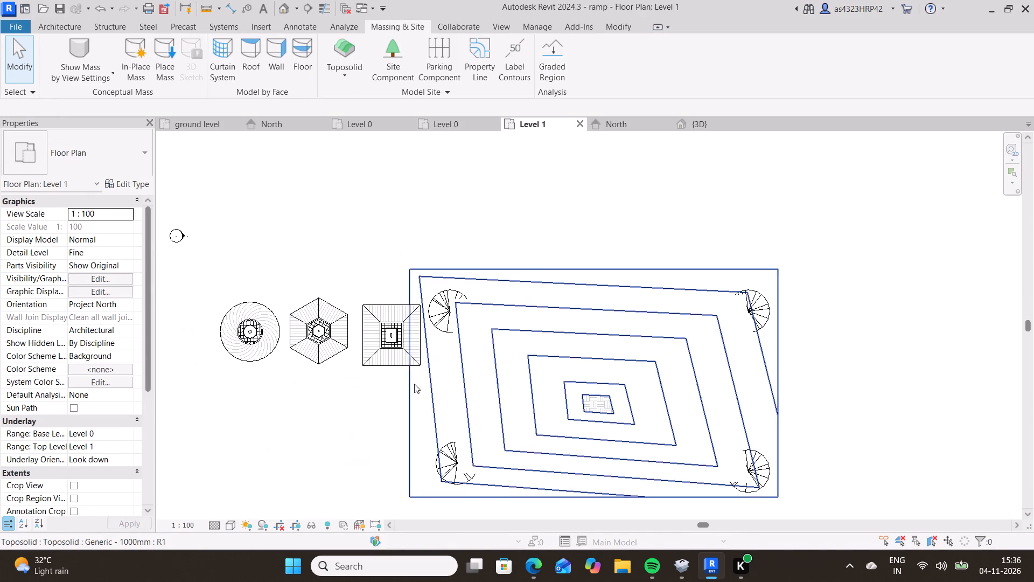
left_click(382, 358)
key("Delete")
left_click(313, 347)
key("Delete")
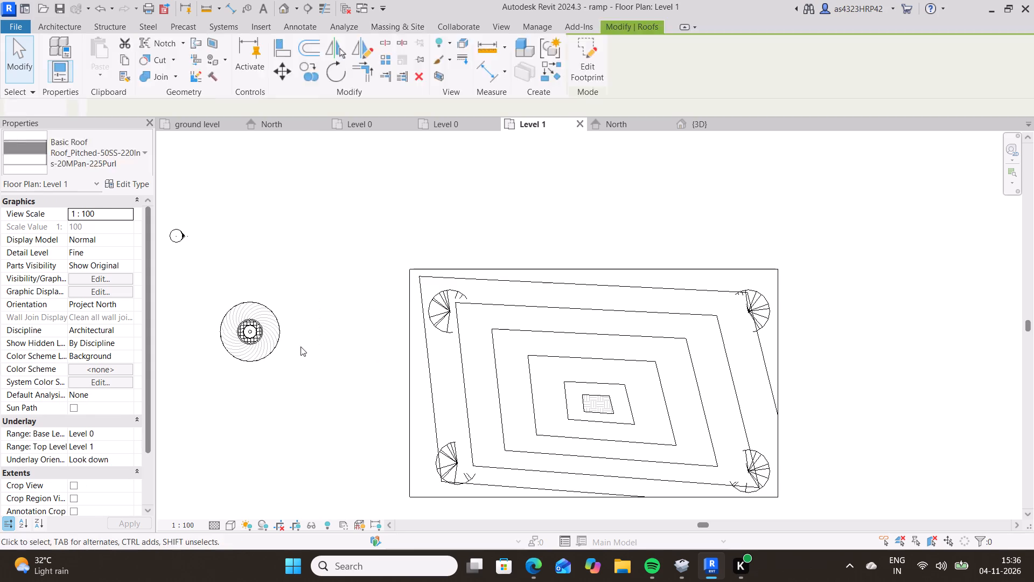
left_click(276, 326)
key("Delete")
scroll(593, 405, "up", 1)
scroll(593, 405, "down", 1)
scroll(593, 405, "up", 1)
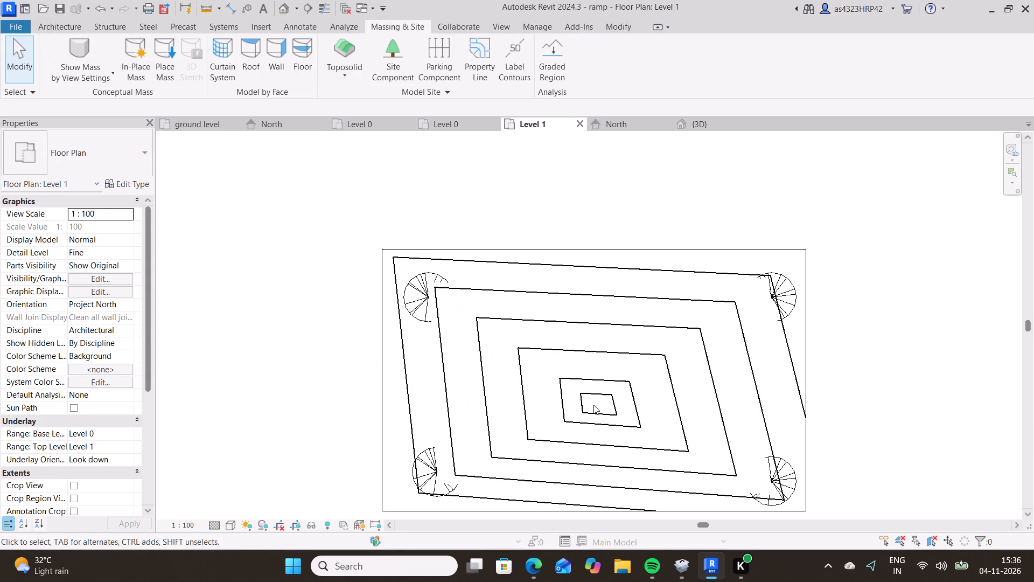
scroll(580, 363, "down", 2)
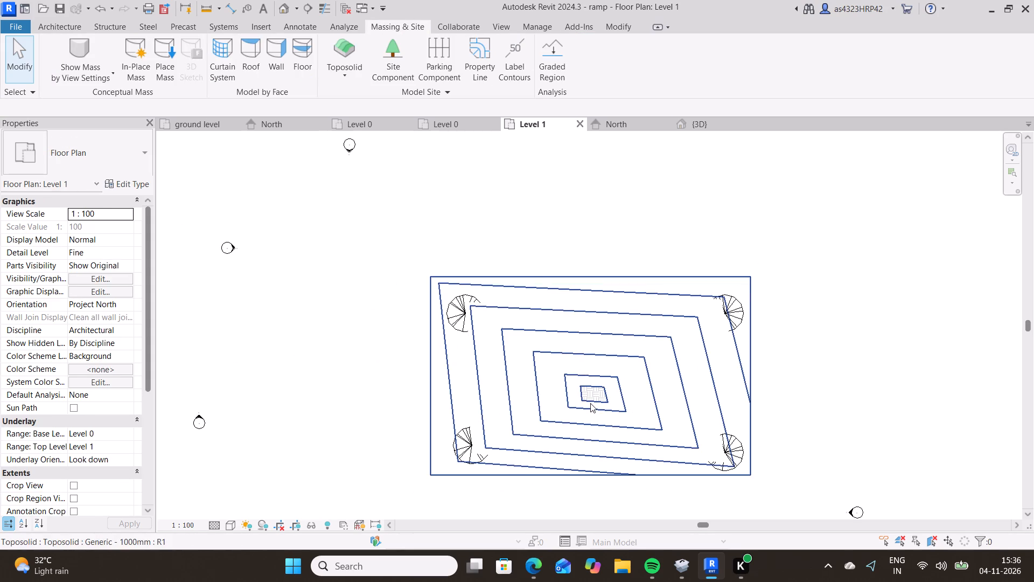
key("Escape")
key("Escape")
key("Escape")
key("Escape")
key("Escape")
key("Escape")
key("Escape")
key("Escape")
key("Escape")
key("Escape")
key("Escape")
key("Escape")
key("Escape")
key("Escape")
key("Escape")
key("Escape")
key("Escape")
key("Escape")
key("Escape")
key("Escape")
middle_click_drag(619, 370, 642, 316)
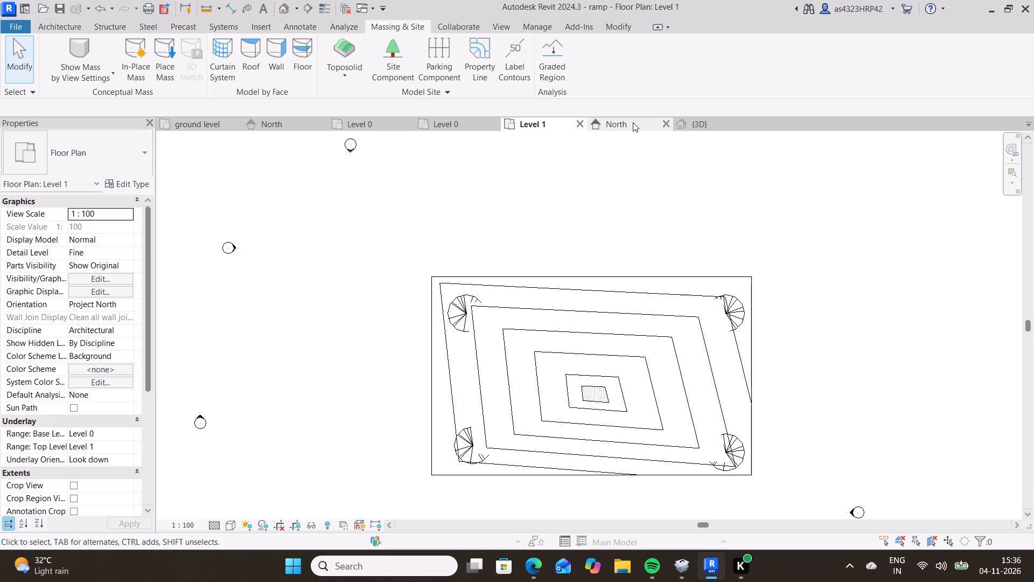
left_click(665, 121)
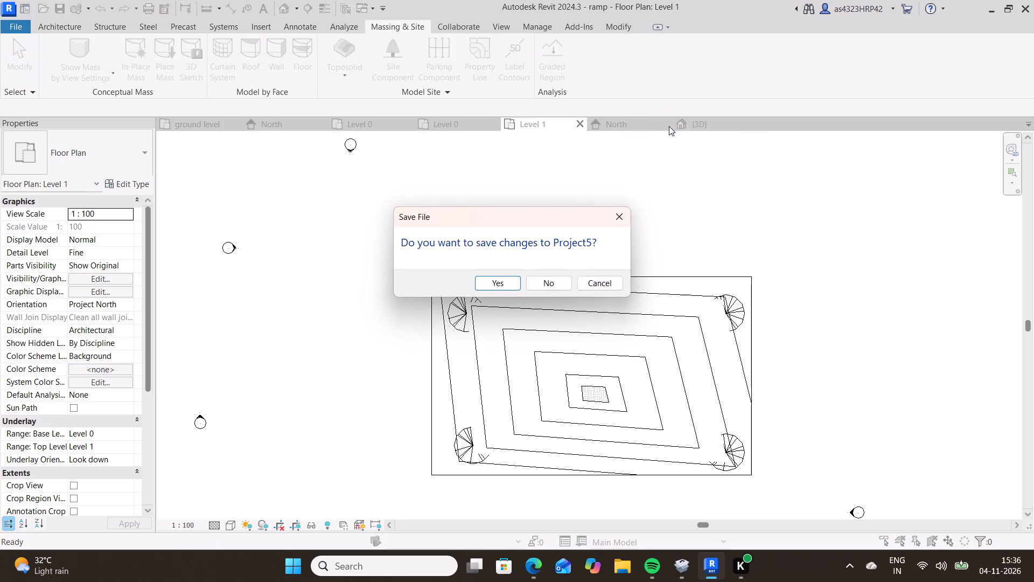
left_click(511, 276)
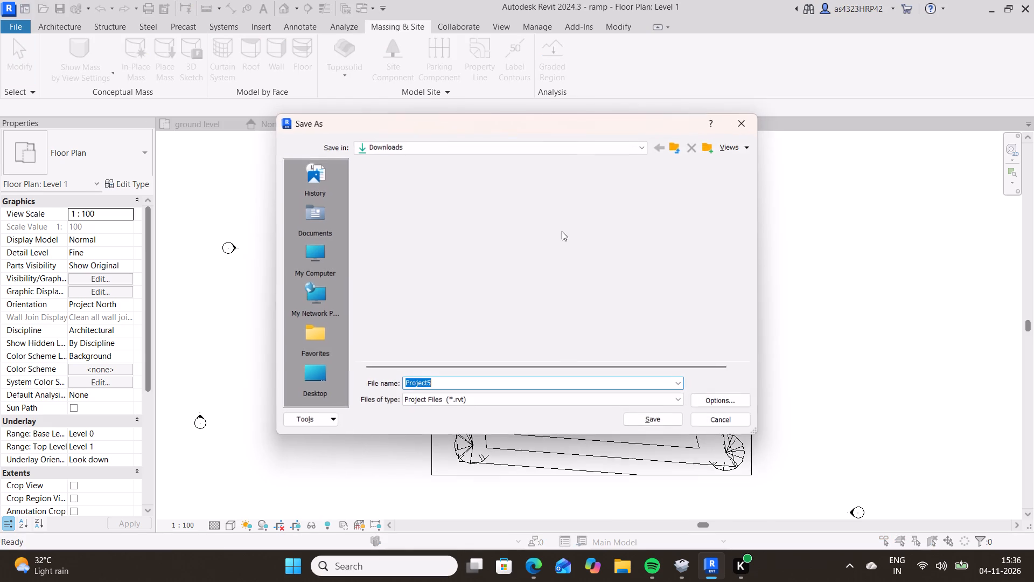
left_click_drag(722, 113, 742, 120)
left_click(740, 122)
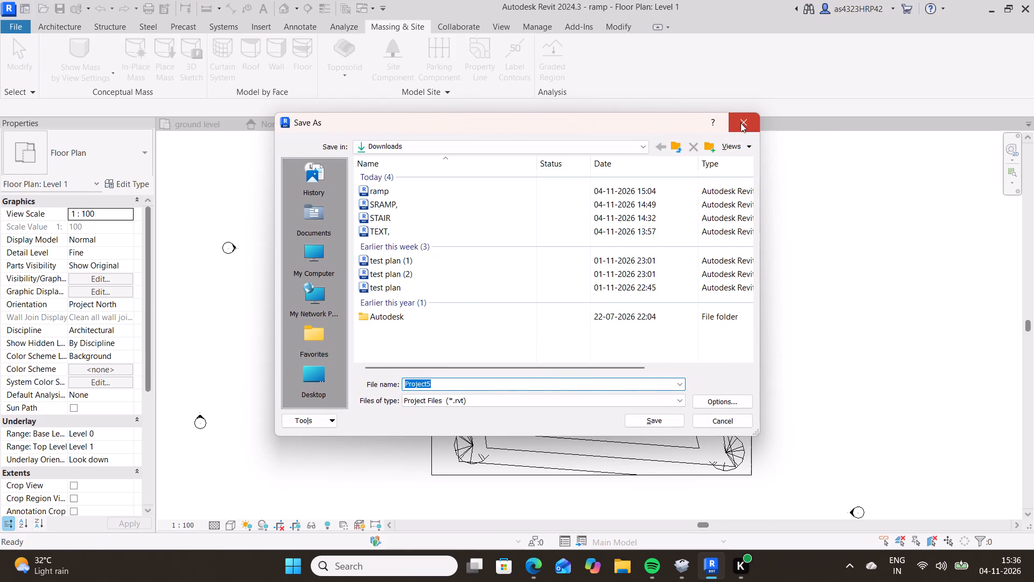
Close Project5's North elevation view without saving the project.
left_click(637, 128)
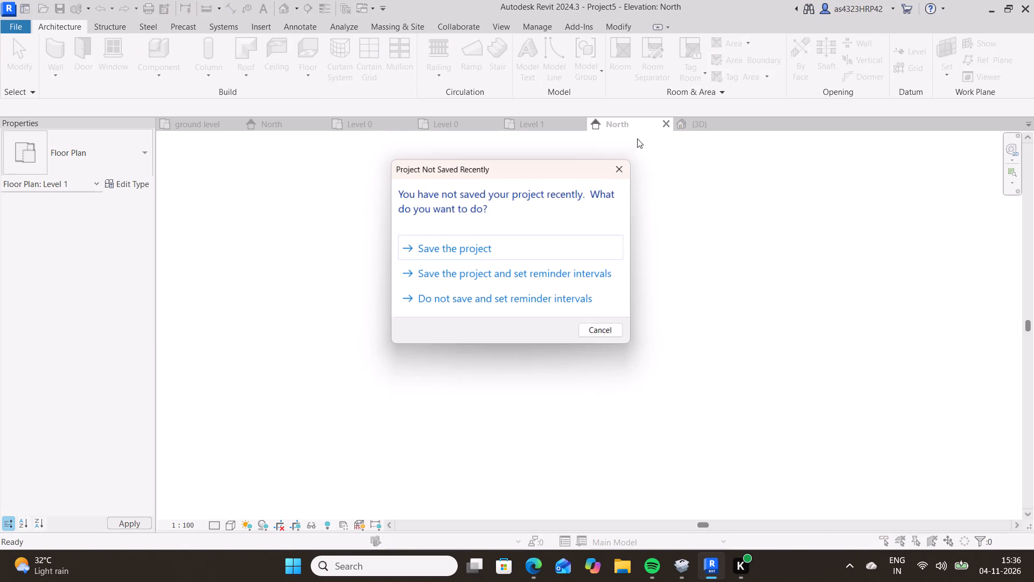
left_click(606, 332)
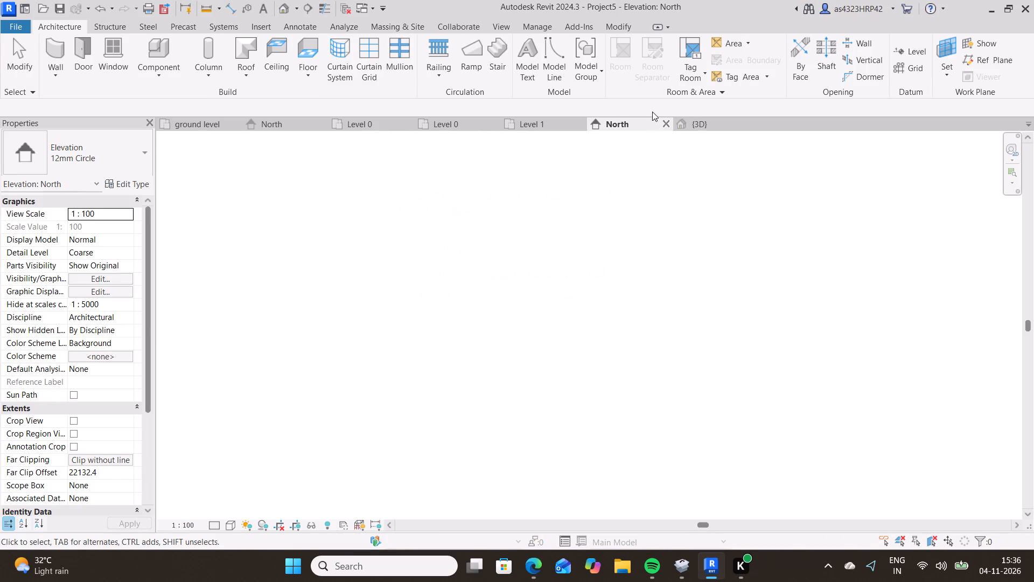
left_click(668, 127)
left_click(561, 279)
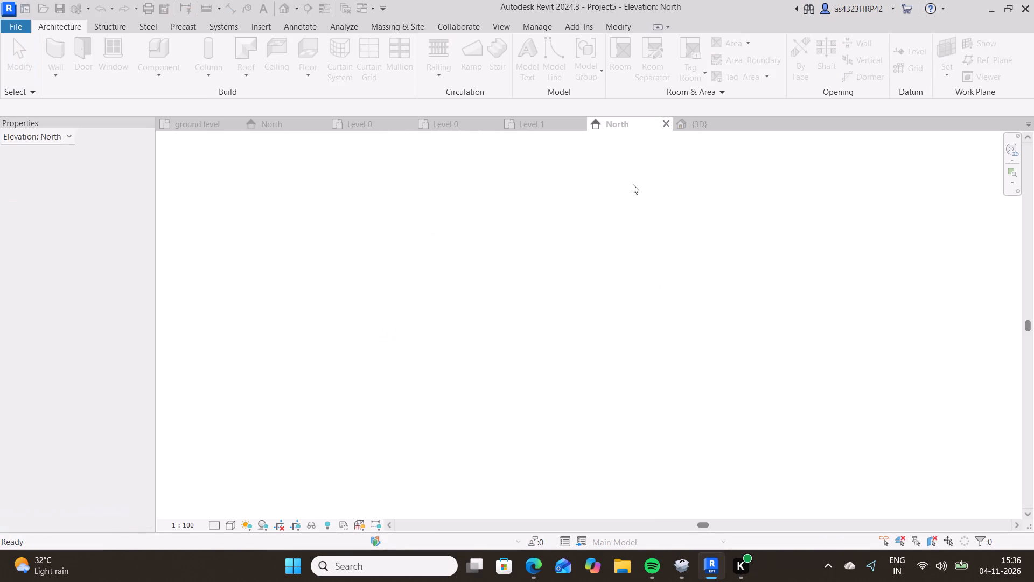
Review the cleared site and shaped terrain in the ramp project's 3D view and the Level 1 and Level 0 floor plans.
left_click(616, 129)
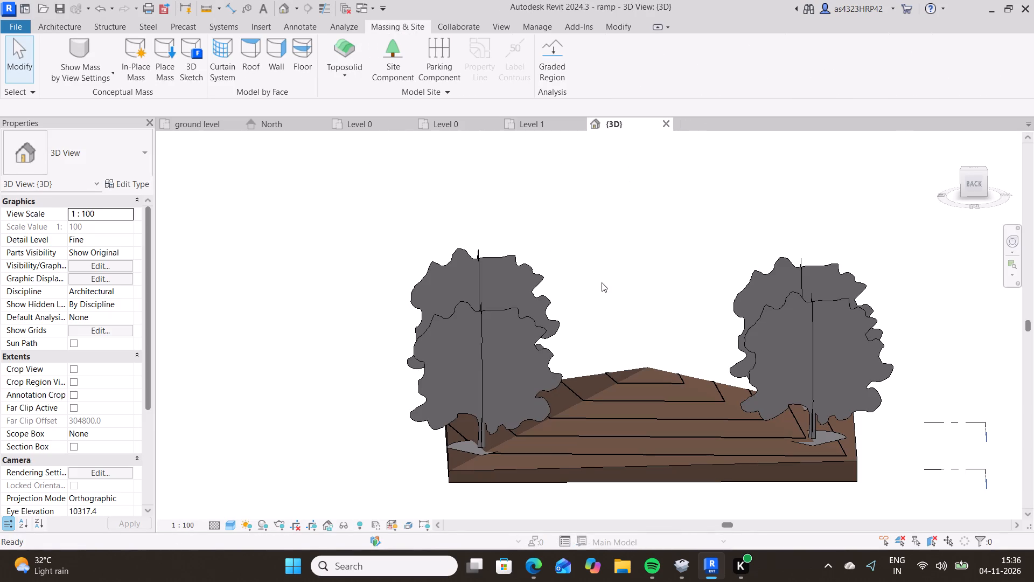
scroll(603, 276, "down", 2)
key("Escape")
key("Escape")
key("Escape")
key("Escape")
key("Escape")
key("Escape")
middle_click_drag(609, 273, 612, 321)
left_click(547, 122)
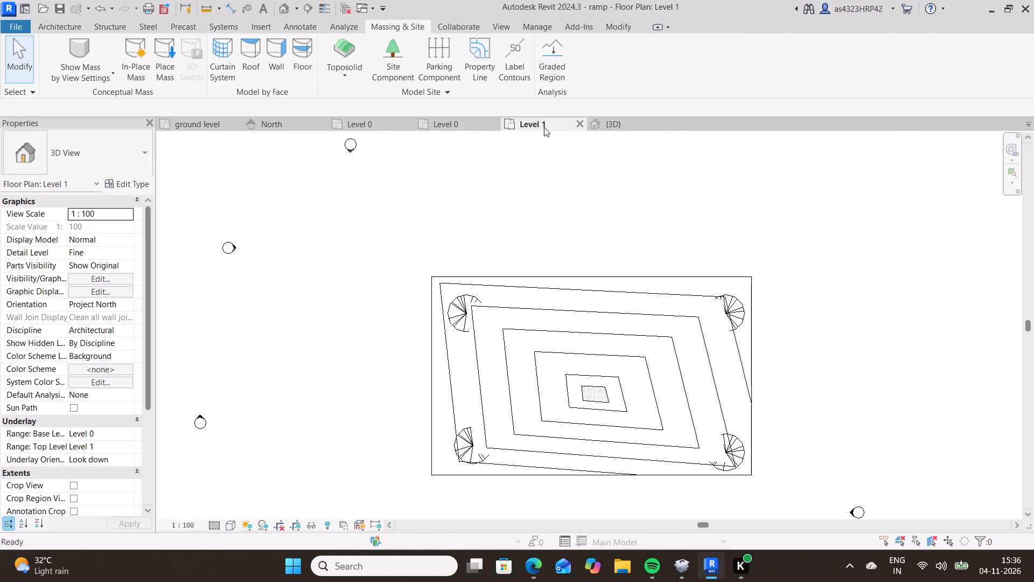
left_click(453, 121)
scroll(535, 286, "down", 1)
key("Escape")
key("Escape")
key("Escape")
key("Escape")
key("Escape")
key("Escape")
key("Escape")
key("Escape")
key("Escape")
key("Escape")
key("Escape")
key("Escape")
key("Escape")
key("Escape")
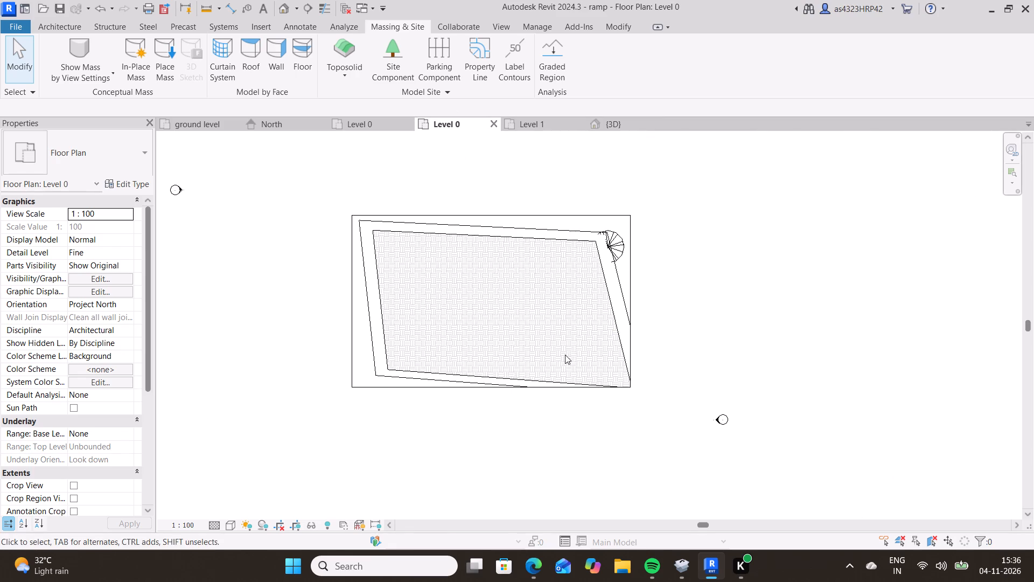
middle_click_drag(564, 353, 579, 300)
Open the sloped toposolid's boundary sketch for editing in the 3D view.
left_click(617, 123)
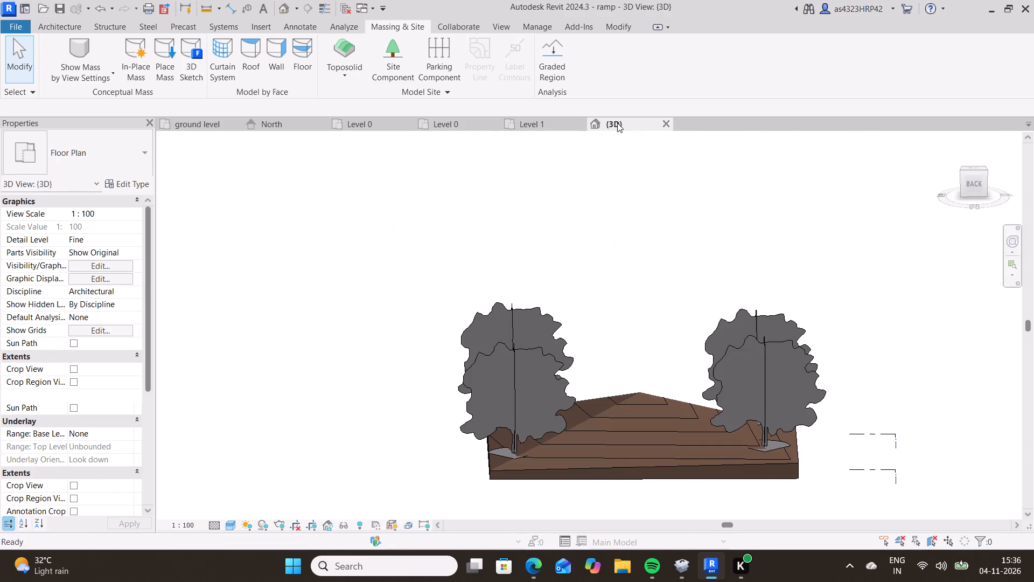
left_click(647, 412)
left_click(656, 396)
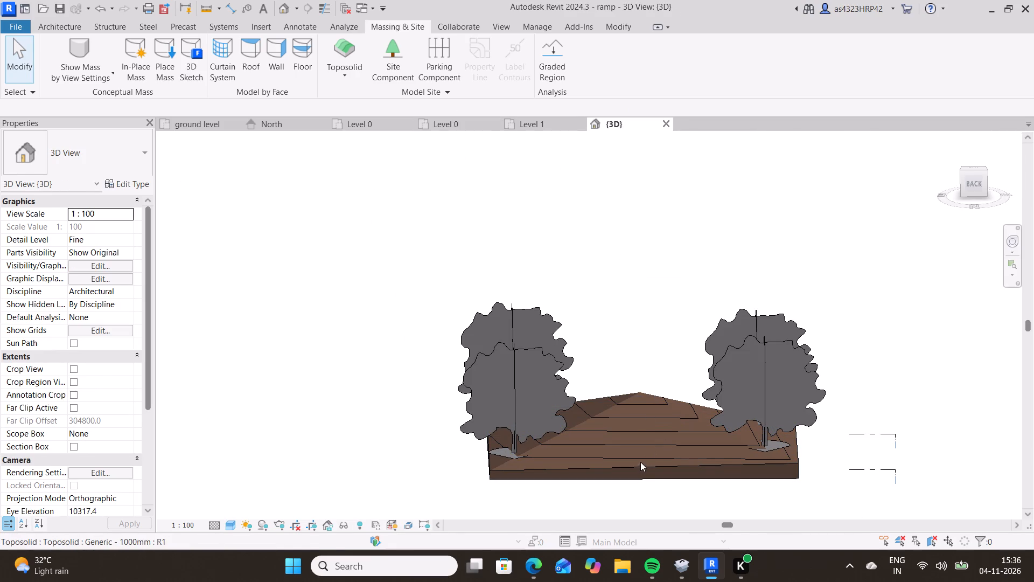
double_click(639, 474)
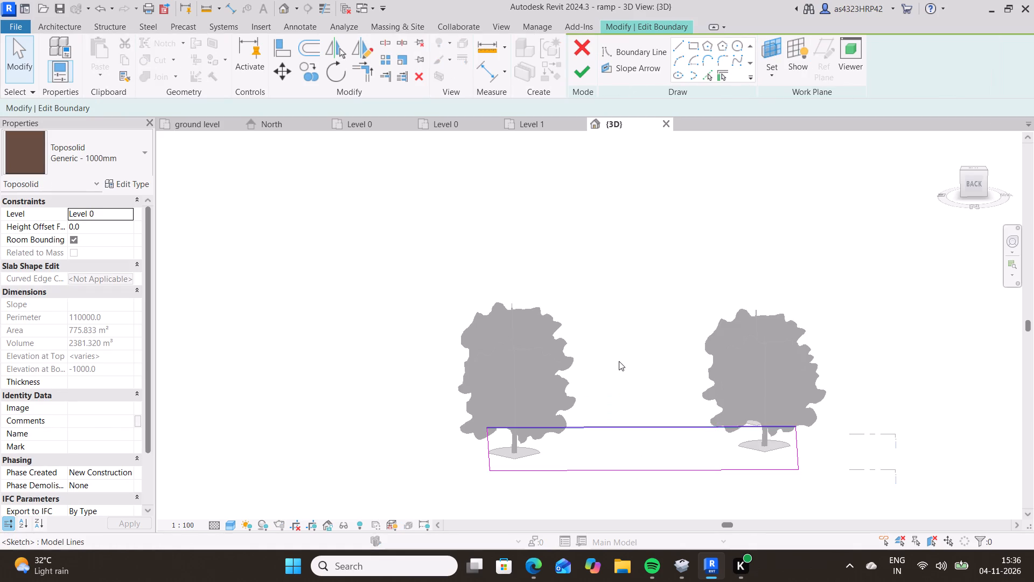
Cut a circular opening of 3200 mm radius in the toposolid, between two corner trees, and finish the boundary edit.
middle_click_drag(619, 361, 635, 565, "shift")
scroll(619, 361, "down", 1, "shift")
middle_click_drag(665, 352, 679, 415, "shift")
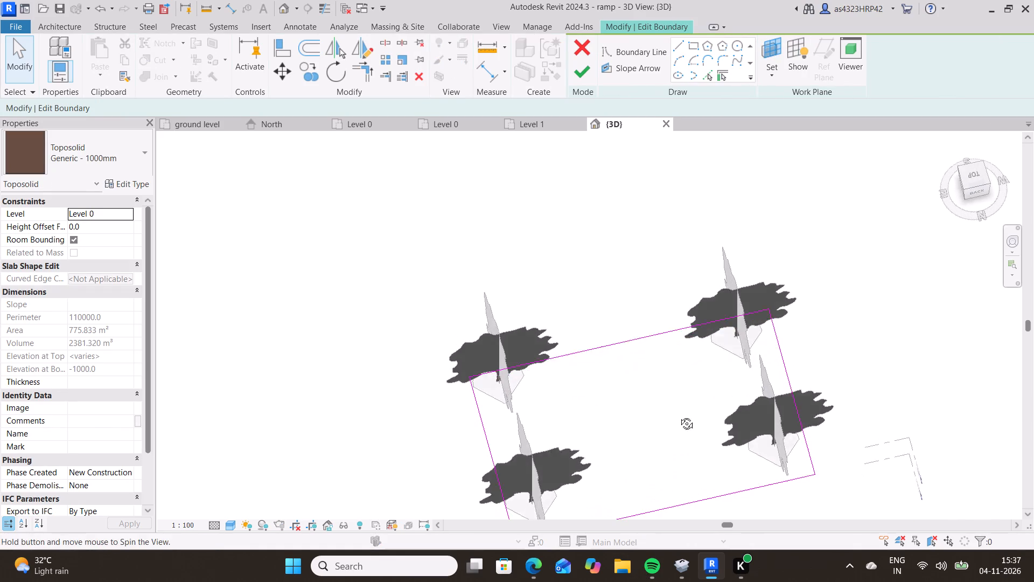
middle_click_drag(679, 415, 675, 449, "shift")
scroll(689, 423, "up", 3)
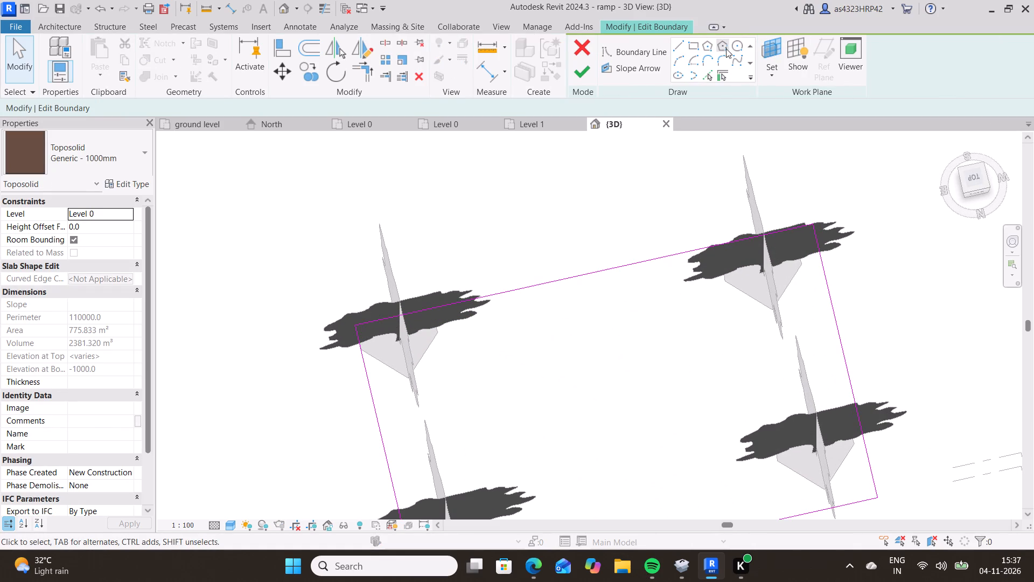
left_click(738, 46)
left_click(726, 383)
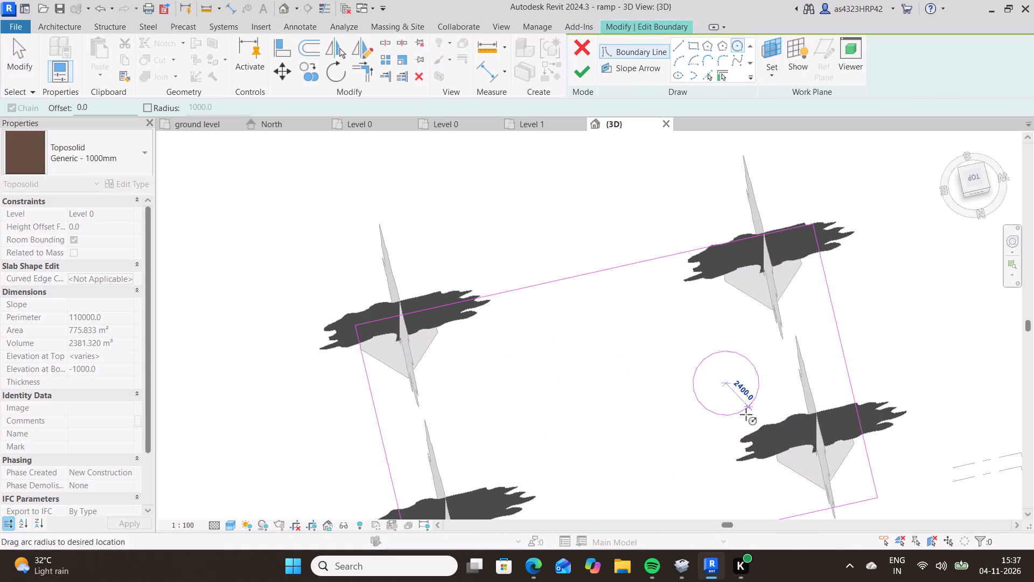
key("Escape")
middle_click_drag(703, 404, 687, 365)
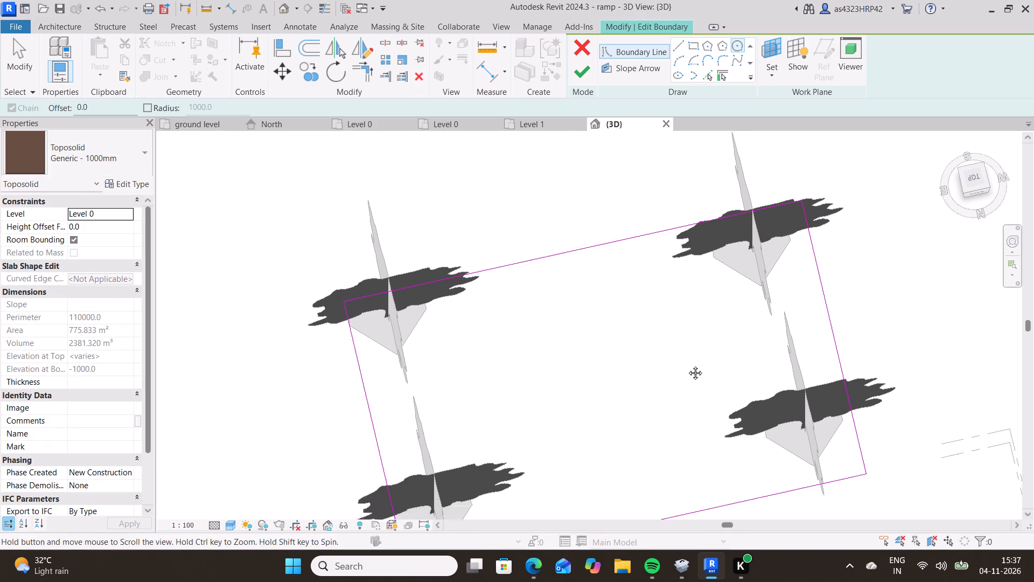
middle_click_drag(687, 365, 757, 183)
left_click(618, 288)
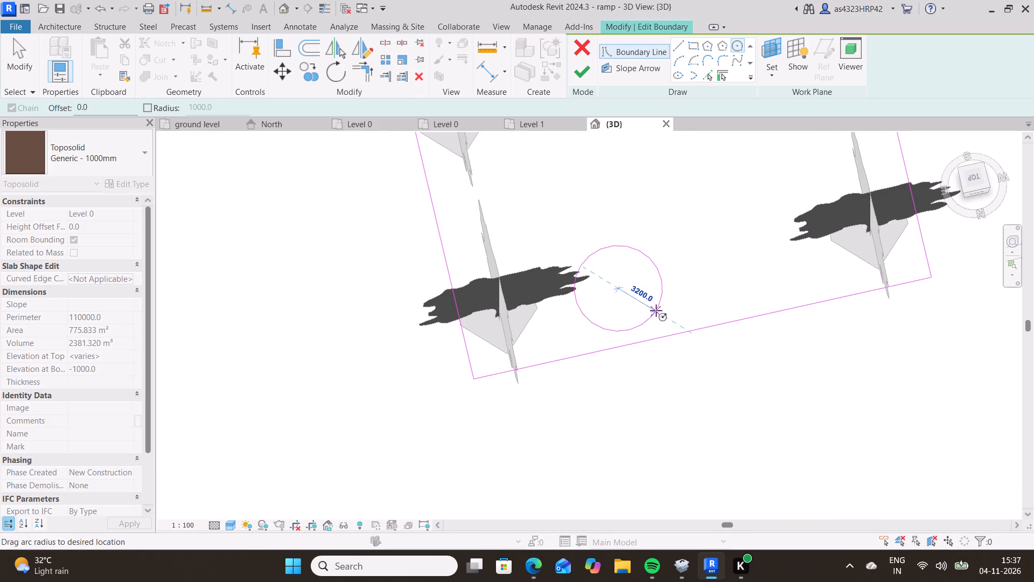
left_click(656, 310)
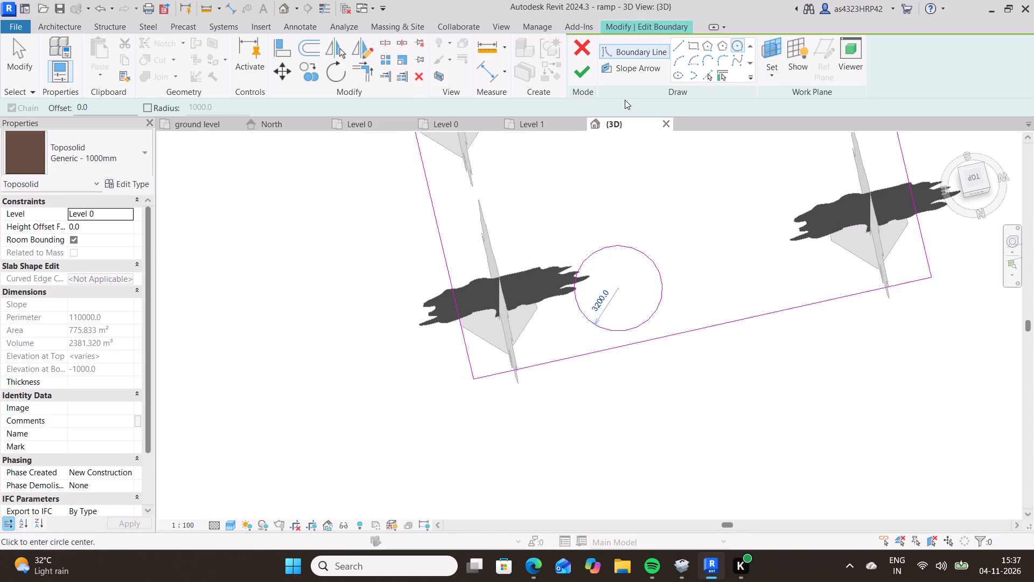
left_click(579, 71)
key("Escape")
key("Escape")
key("Escape")
key("Escape")
key("Escape")
key("Escape")
Examine the toposolid and its circular opening from several angles in the 3D view.
middle_click_drag(710, 395, 710, 383)
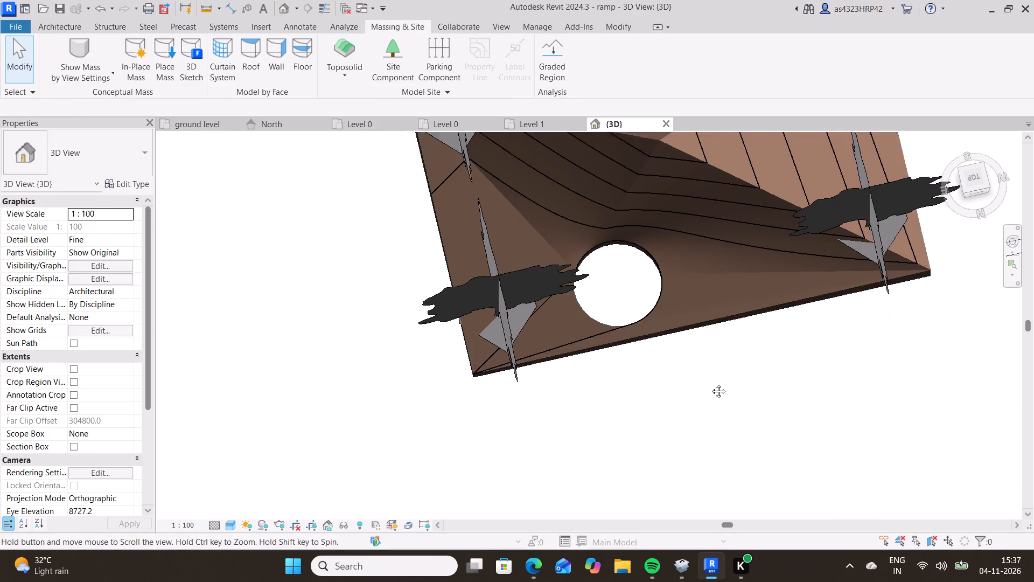
middle_click_drag(710, 383, 813, 367)
scroll(814, 365, "down", 1)
middle_click_drag(648, 387, 801, 327, "shift")
scroll(487, 350, "down", 2)
middle_click_drag(487, 350, 625, 337, "shift")
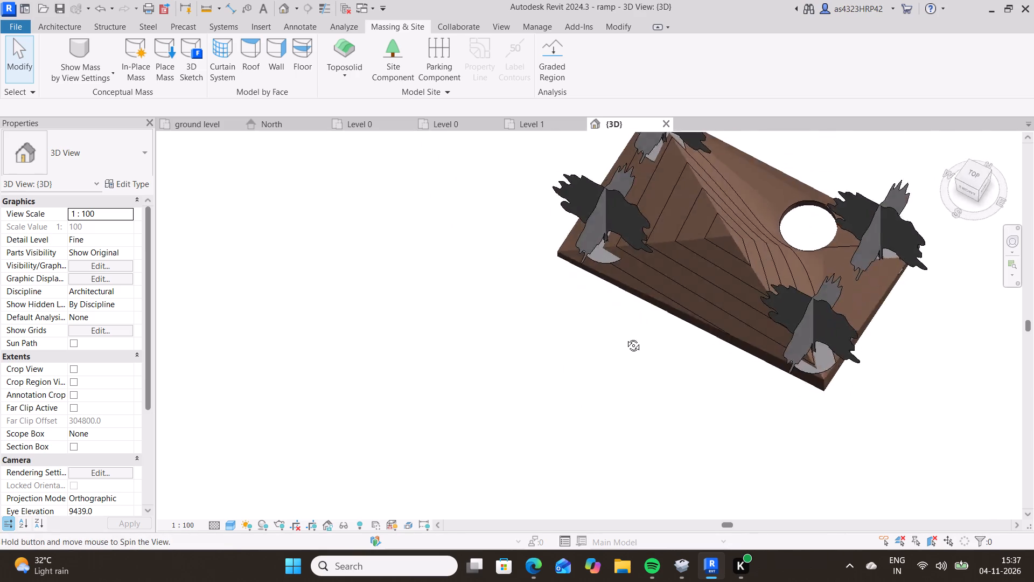
middle_click_drag(625, 337, 495, 290, "shift")
scroll(495, 290, "down", 1, "shift")
scroll(495, 290, "down", 6)
middle_click_drag(655, 309, 437, 343, "shift")
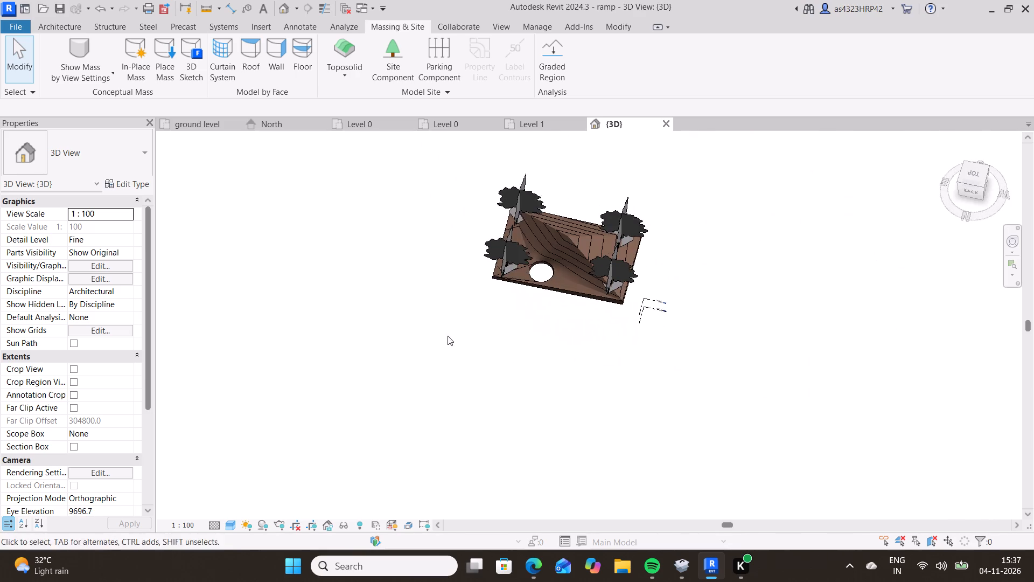
middle_click_drag(455, 327, 486, 270, "shift")
scroll(597, 137, "up", 4)
scroll(528, 444, "up", 3)
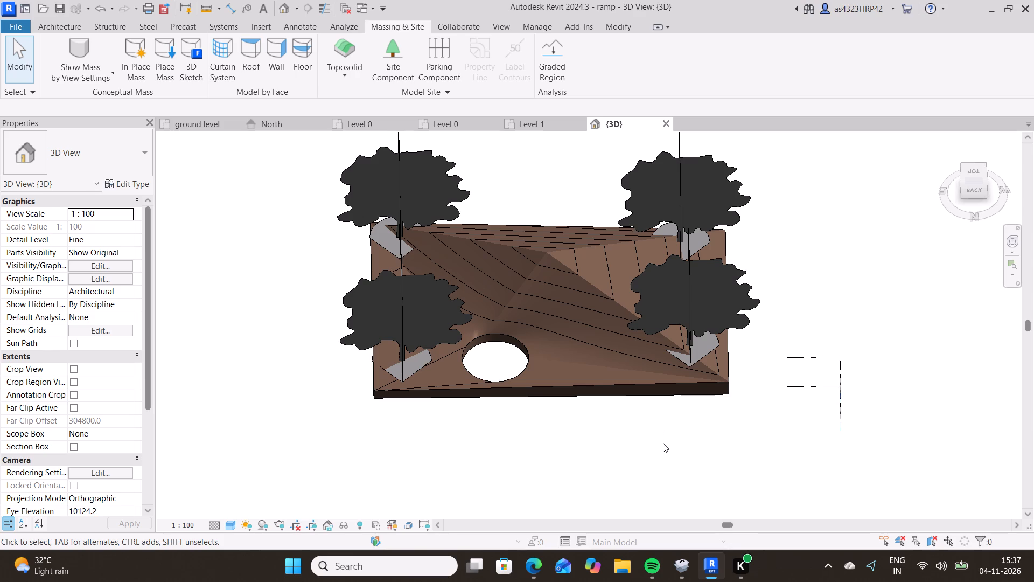
Capture a screenshot of the 3D view framing the toposolid, its circular opening and the four trees.
key("Print")
key("Escape")
scroll(366, 458, "down", 3)
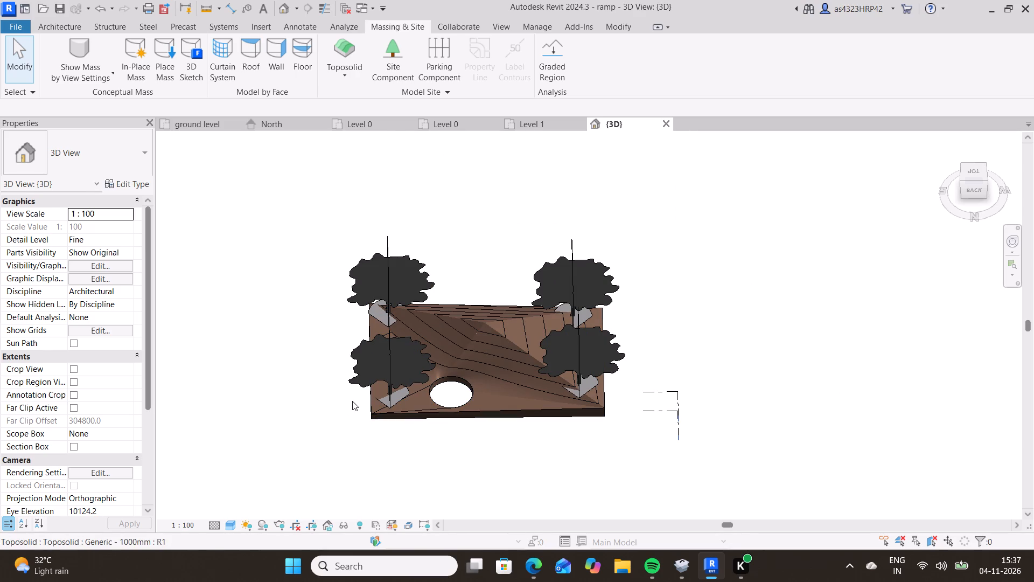
key("Print")
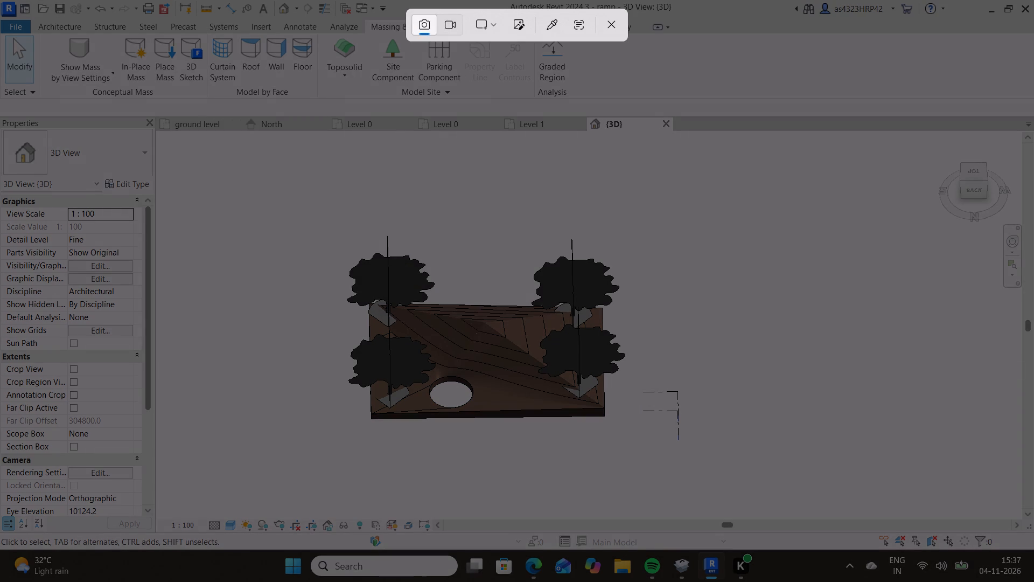
left_click_drag(332, 219, 736, 457)
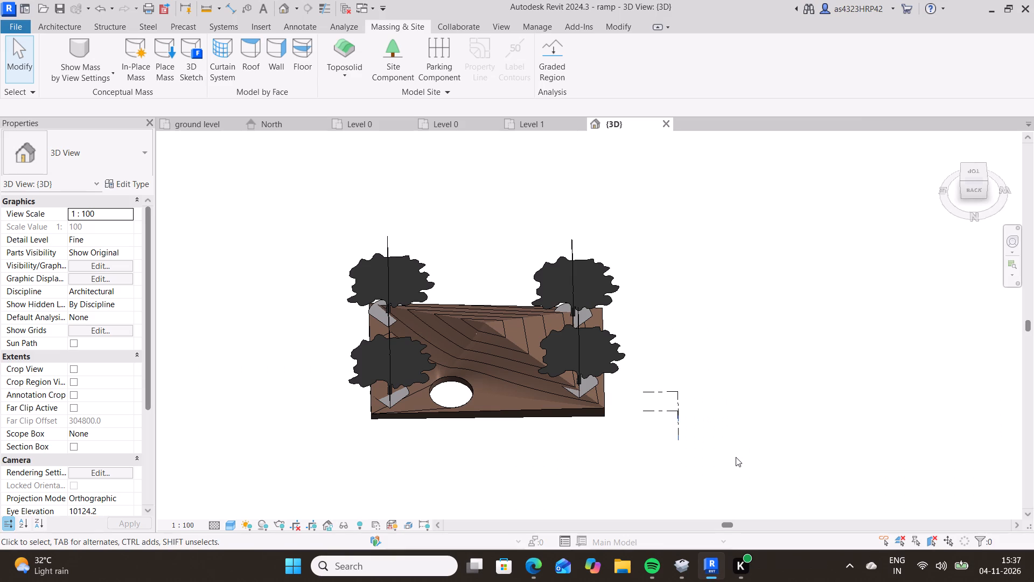
left_click(571, 484)
In the Level 0 floor plan, move the tree beside the circular opening slightly northwest.
left_click(535, 128)
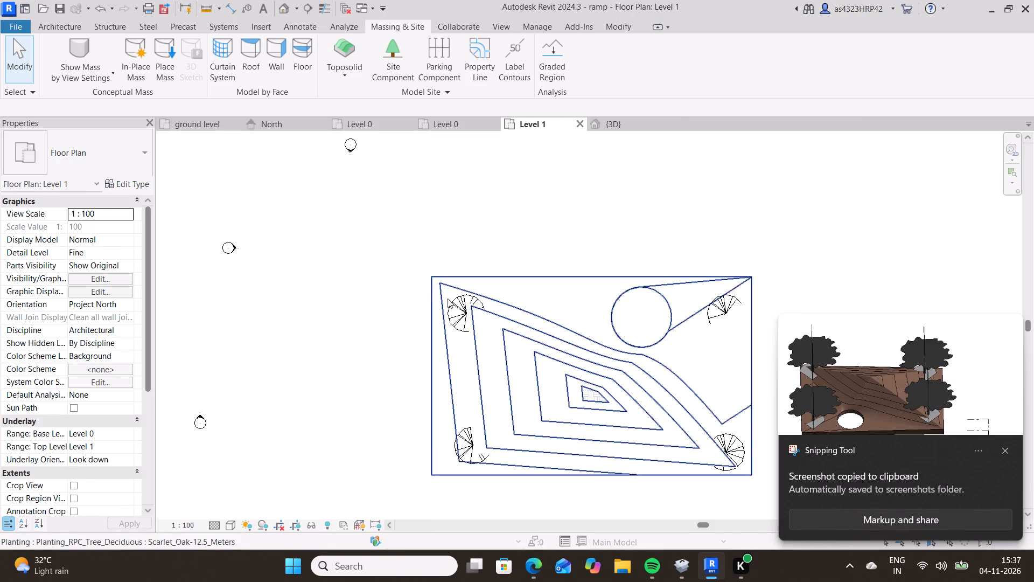
scroll(435, 295, "down", 1)
scroll(347, 248, "down", 2)
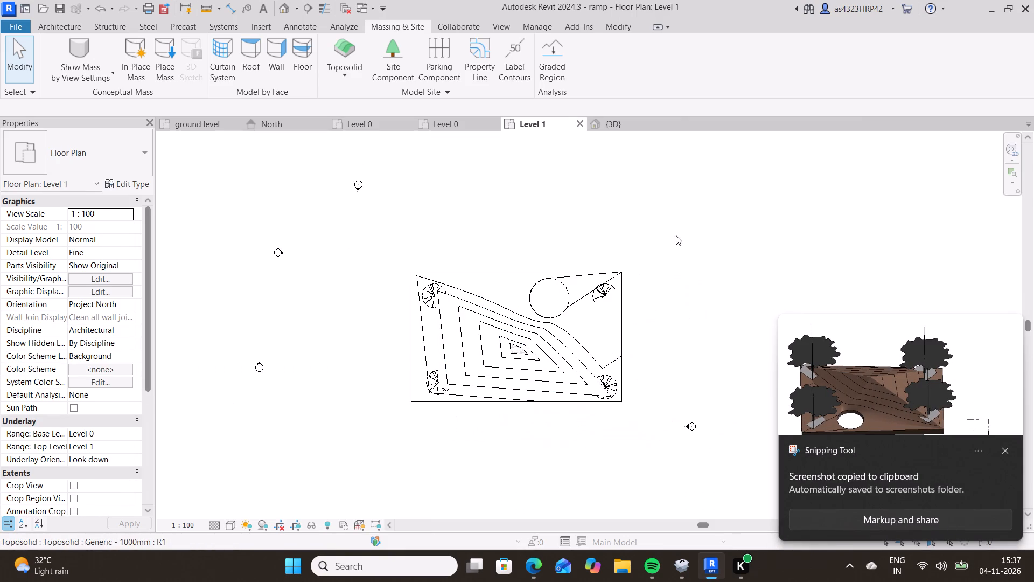
left_click(466, 122)
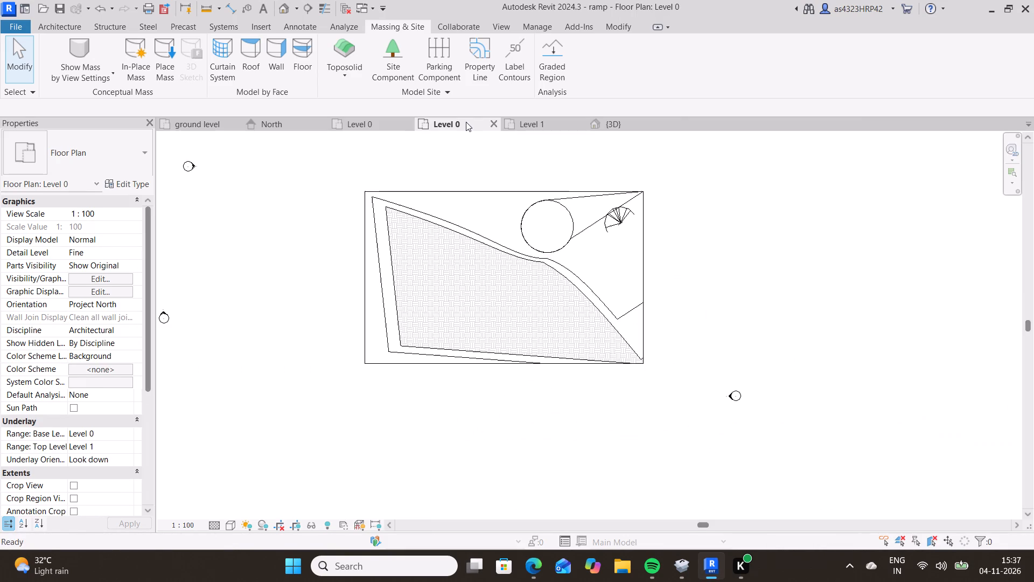
left_click_drag(607, 219, 608, 219)
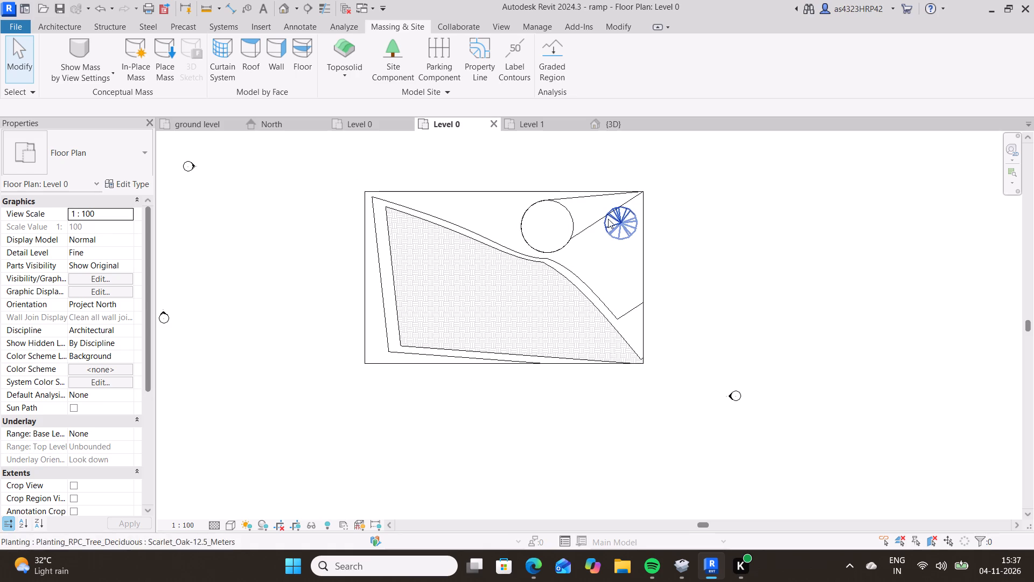
left_click_drag(608, 219, 604, 213)
left_click(710, 289)
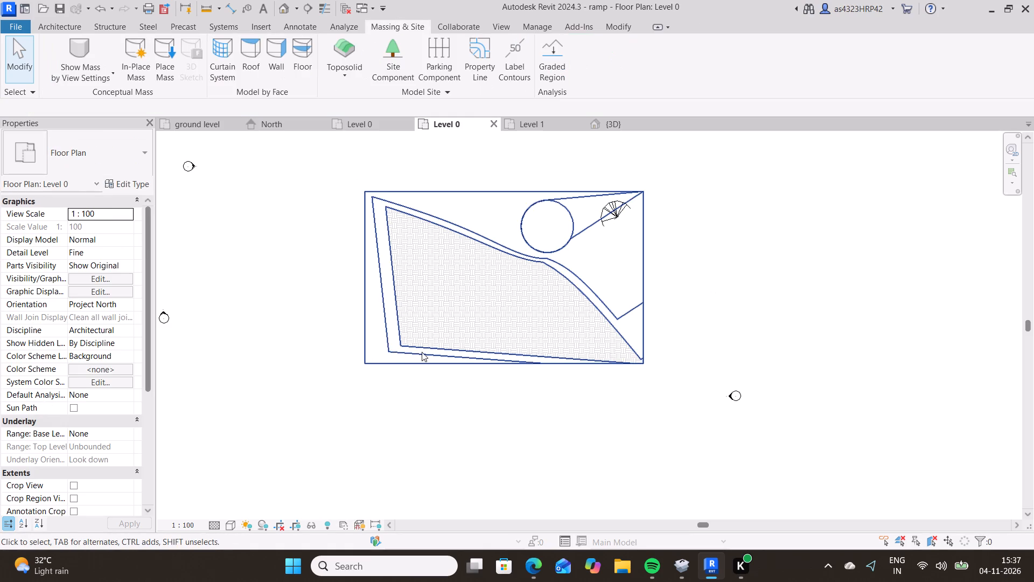
key("Escape")
middle_click_drag(620, 342, 624, 386)
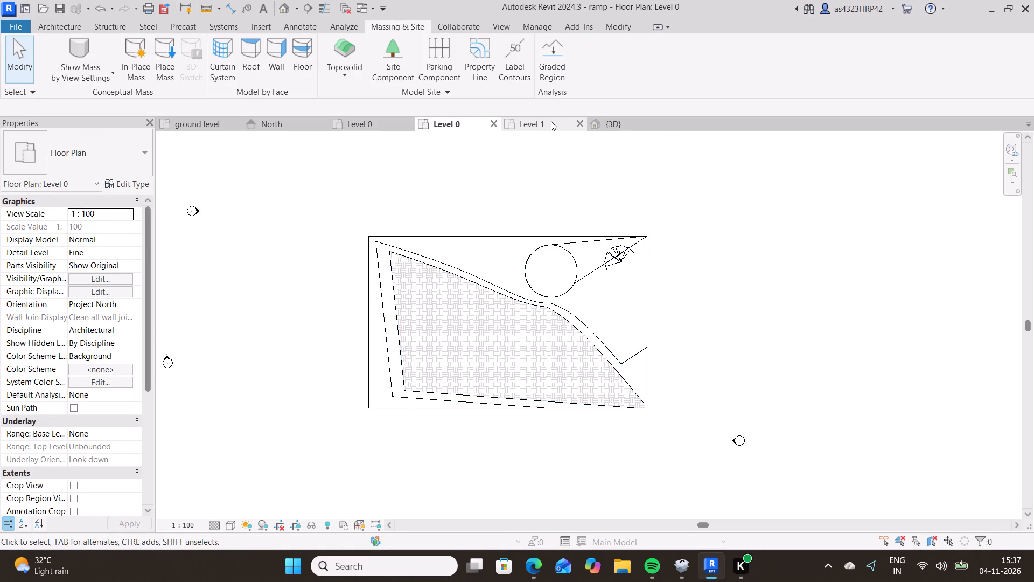
Capture a screenshot of the whole site with its contours and trees in the Level 1 floor plan.
left_click(550, 122)
scroll(523, 444, "up", 2)
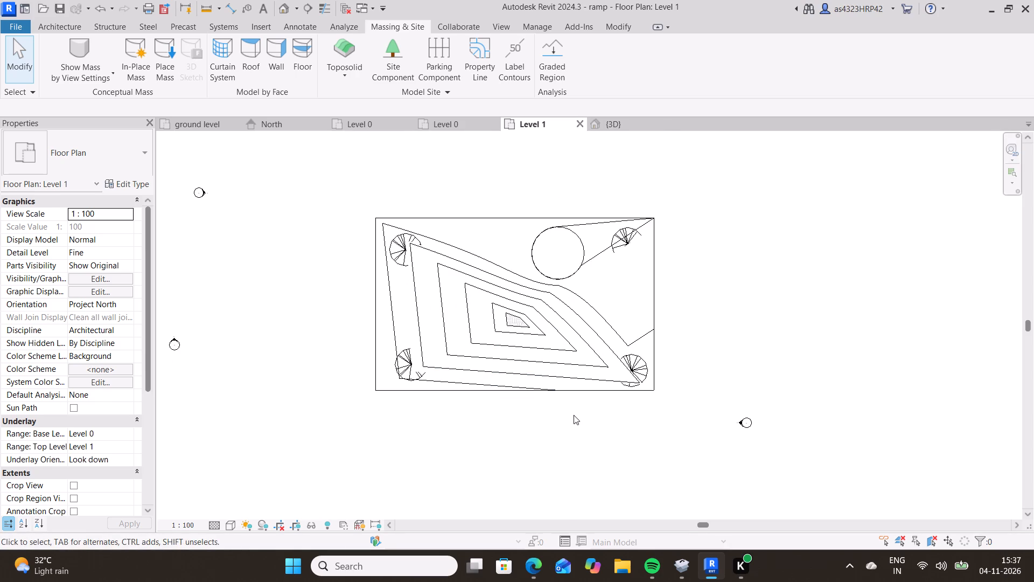
key("Print")
left_click_drag(354, 197, 667, 403)
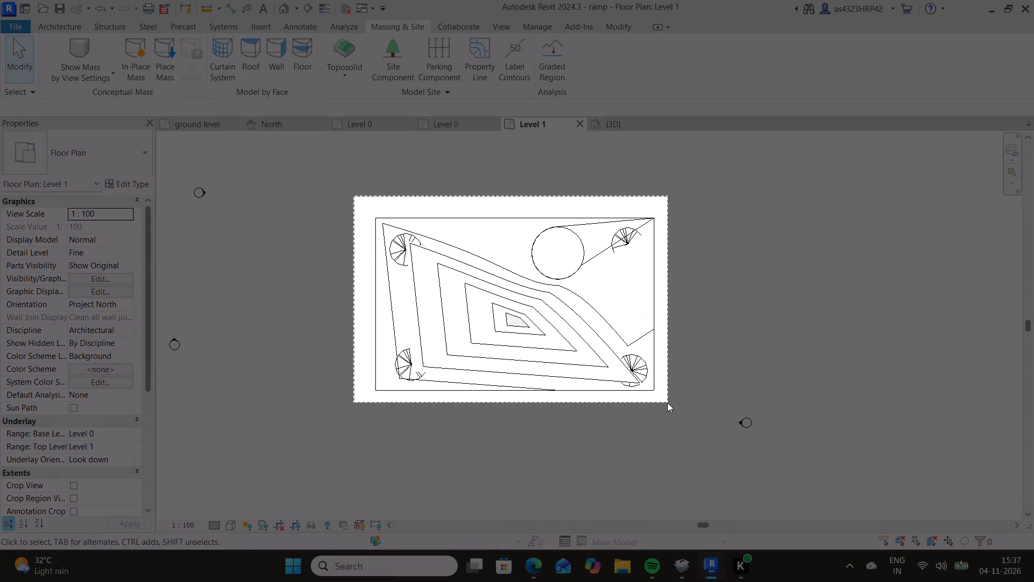
left_click_drag(667, 403, 676, 424)
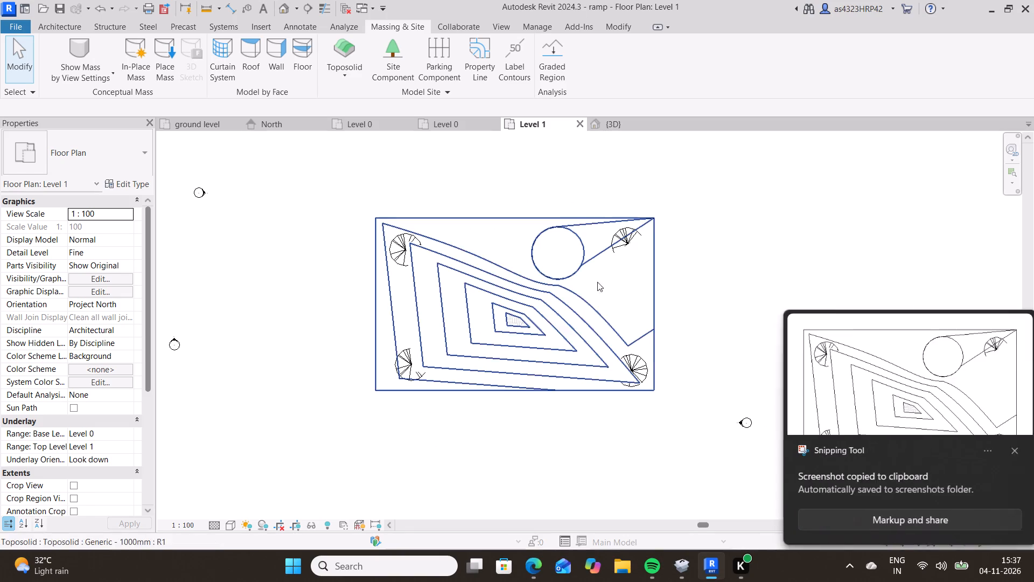
left_click(1001, 451)
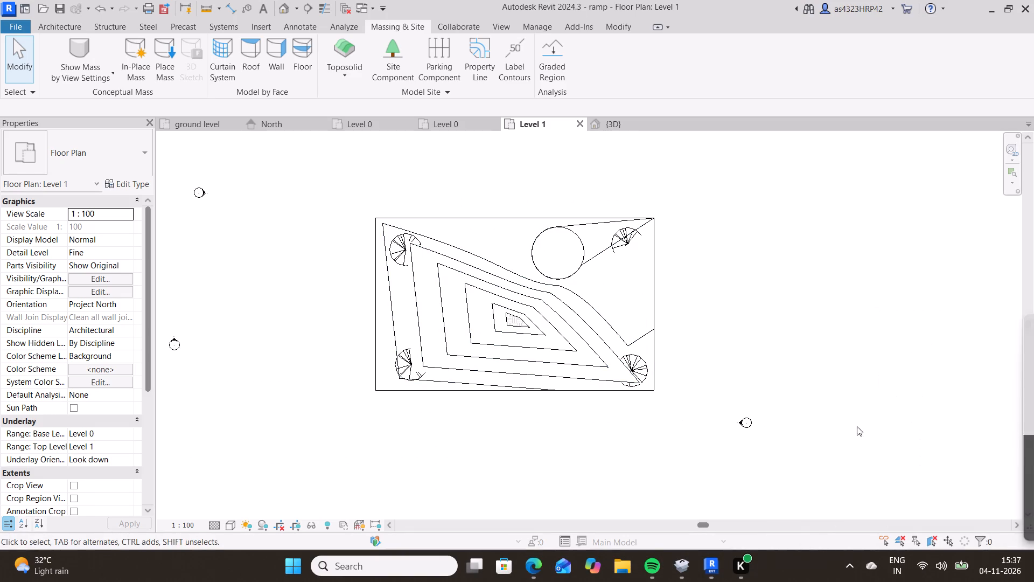
In the Level 1 floor plan, move the elevation marker east of the site north, level with the middle of the toposolid.
left_click(611, 120)
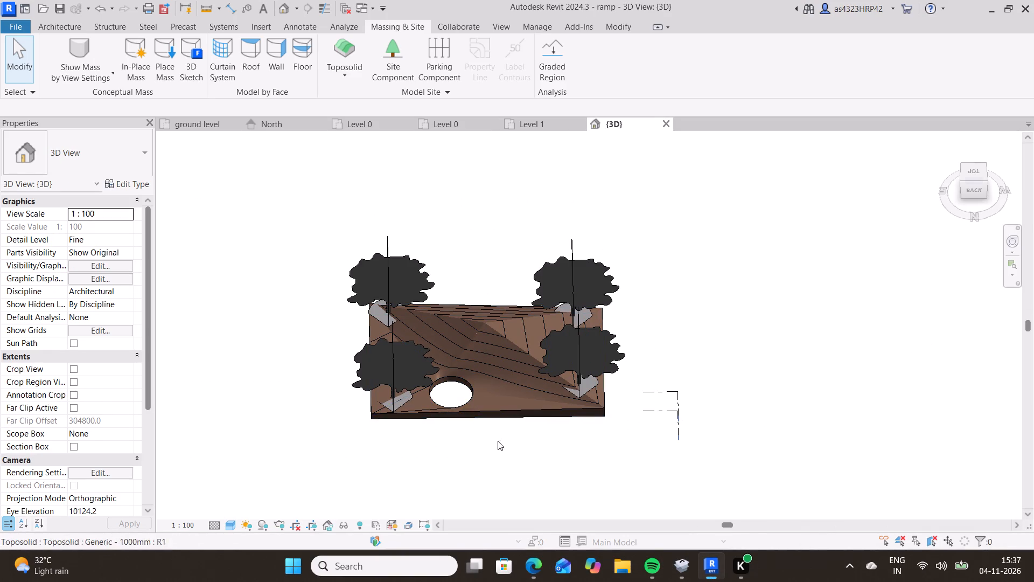
left_click(554, 124)
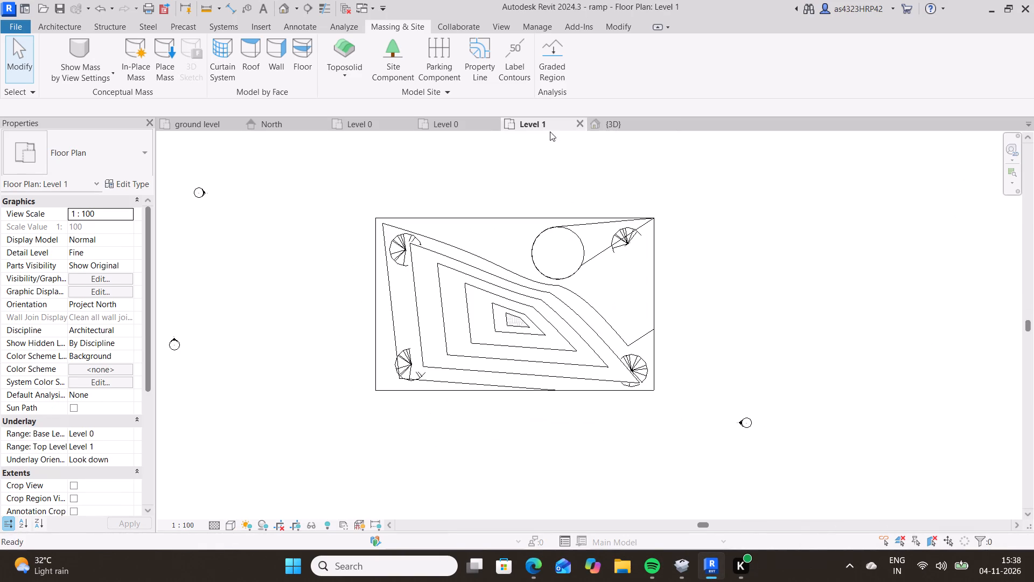
left_click_drag(750, 427, 746, 362)
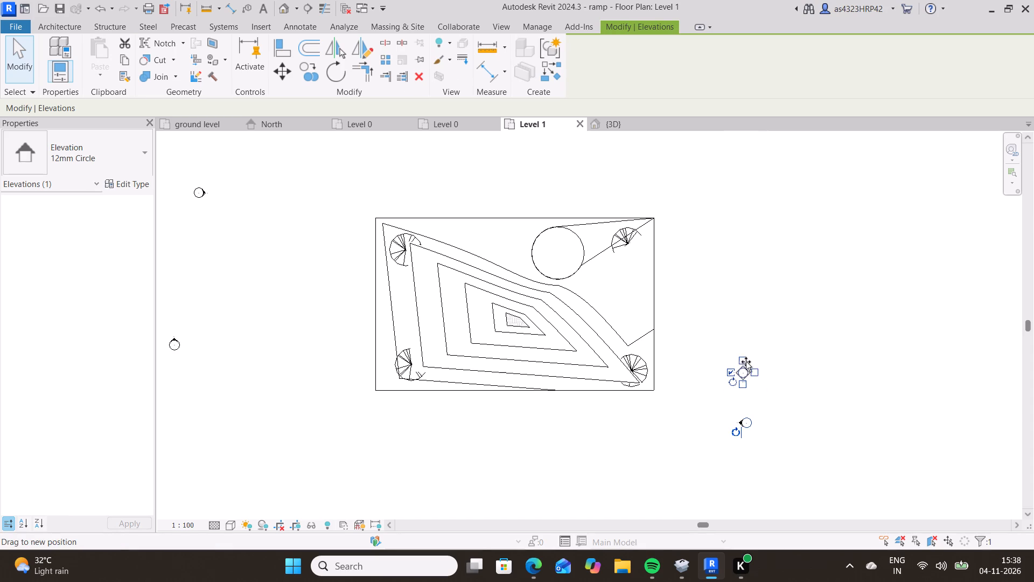
left_click_drag(746, 362, 742, 317)
scroll(654, 407, "down", 7)
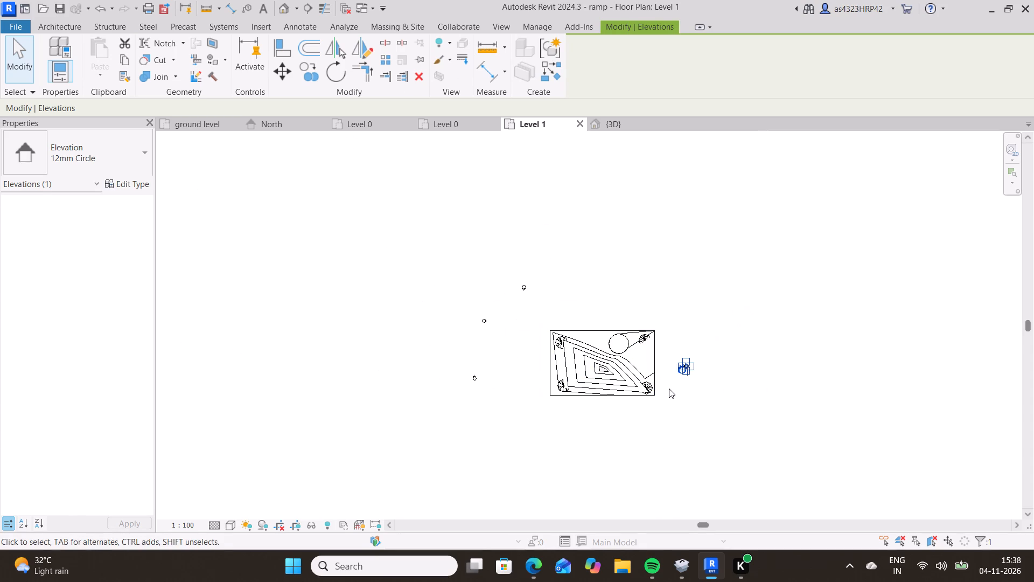
Shift the east elevation marker's view line so it cuts through the toposolid's circular opening.
left_click(671, 388)
left_click_drag(682, 368, 623, 389)
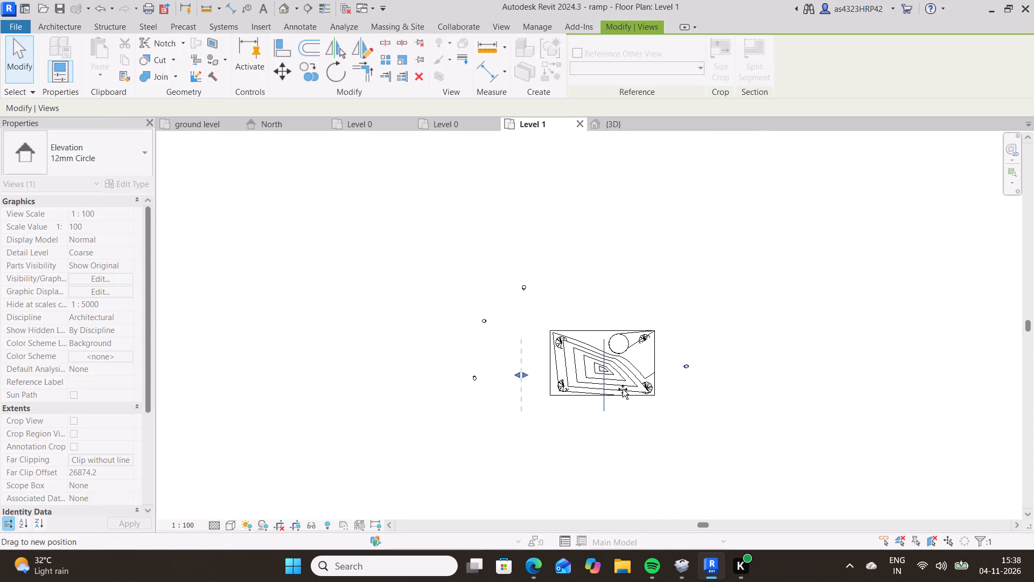
left_click_drag(623, 389, 641, 374)
left_click_drag(641, 374, 642, 375)
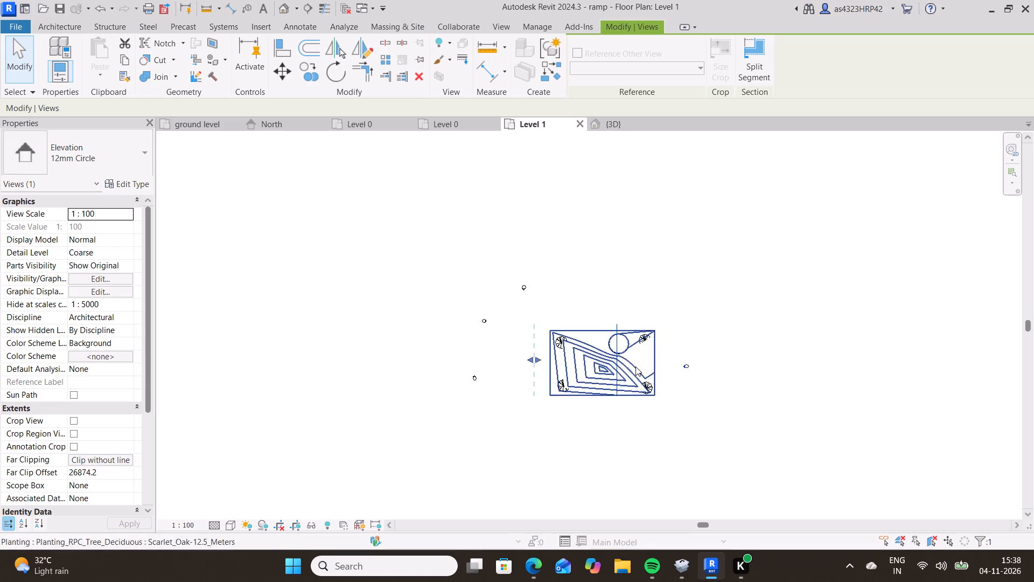
double_click(616, 321)
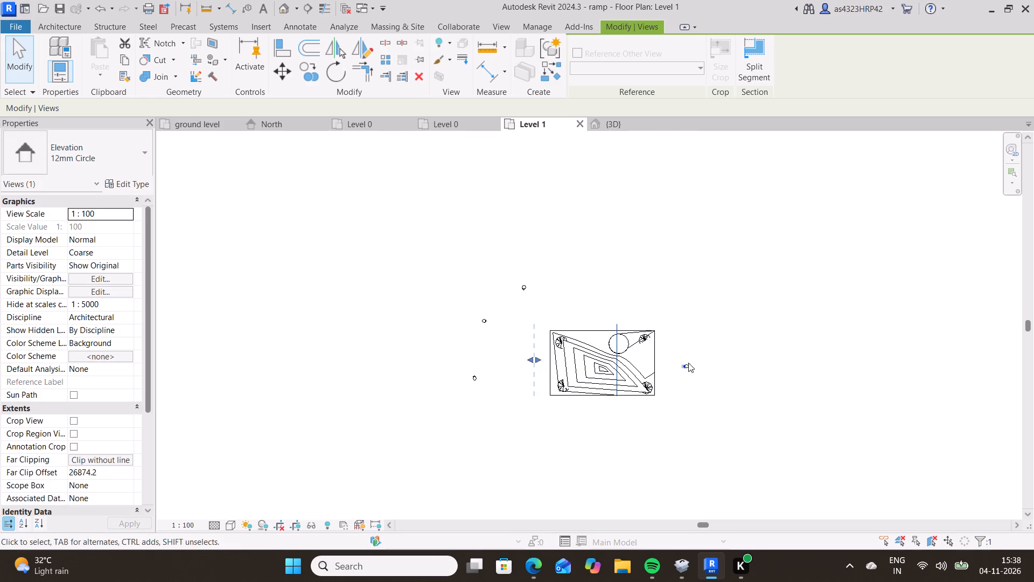
Open the East elevation from its marker in the Level 1 floor plan and examine the cut toposolid and trees.
left_click(685, 368)
left_click(682, 369)
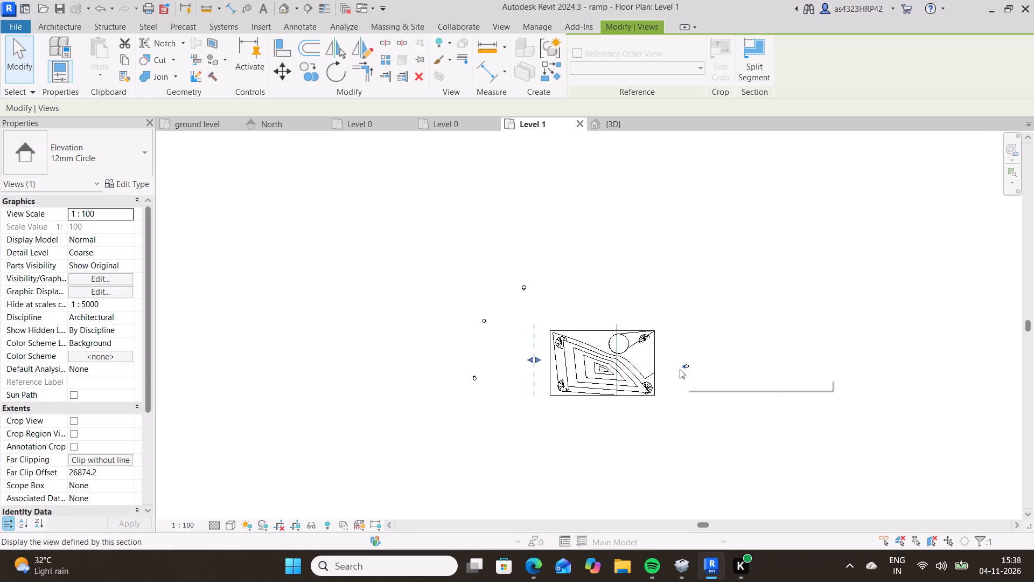
scroll(680, 369, "up", 5)
scroll(689, 358, "down", 1)
scroll(689, 359, "up", 5)
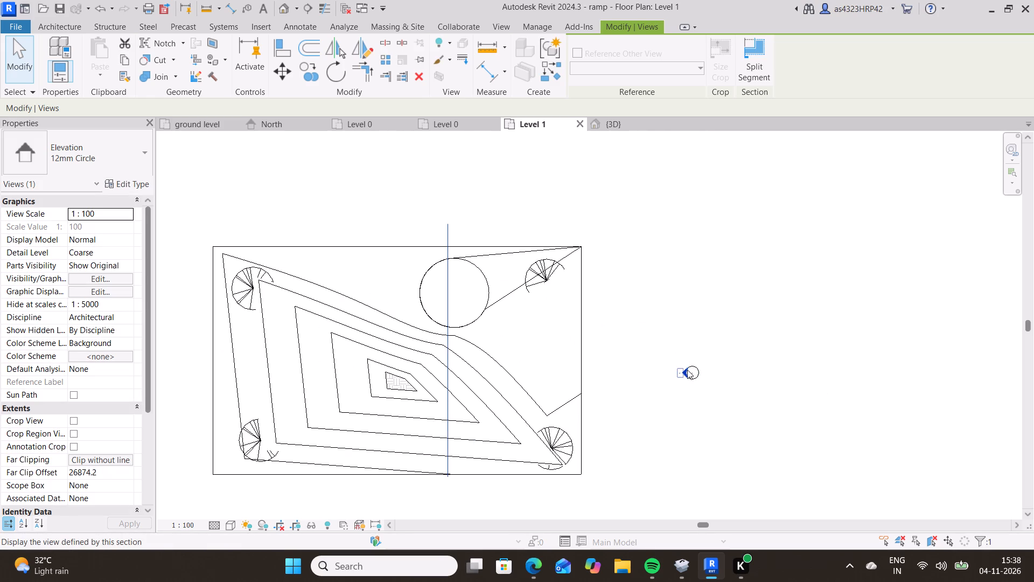
double_click(677, 373)
scroll(620, 332, "down", 4)
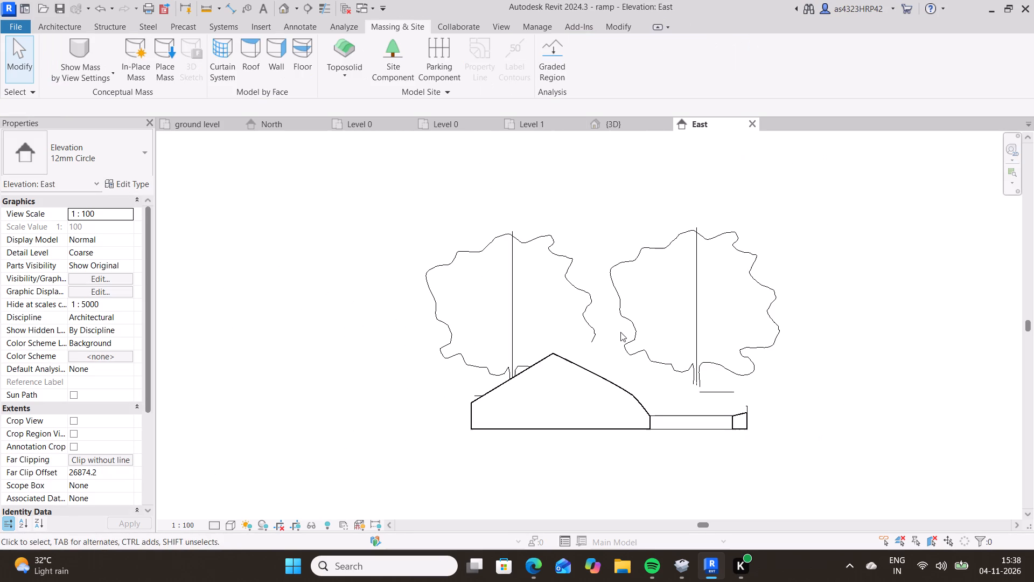
scroll(751, 417, "up", 1, "shift")
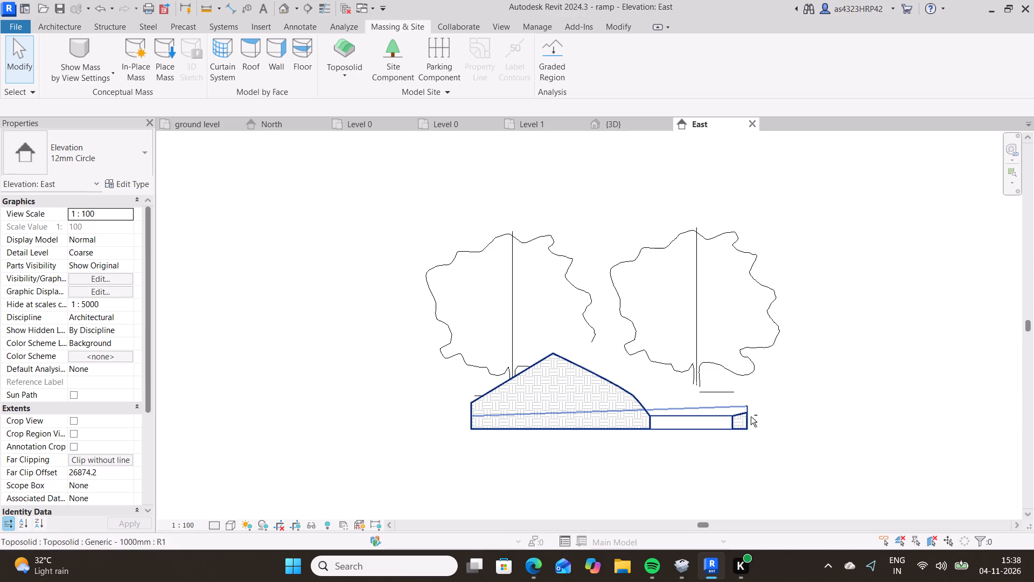
scroll(751, 417, "up", 2, "shift")
middle_click_drag(759, 424, 760, 444, "shift")
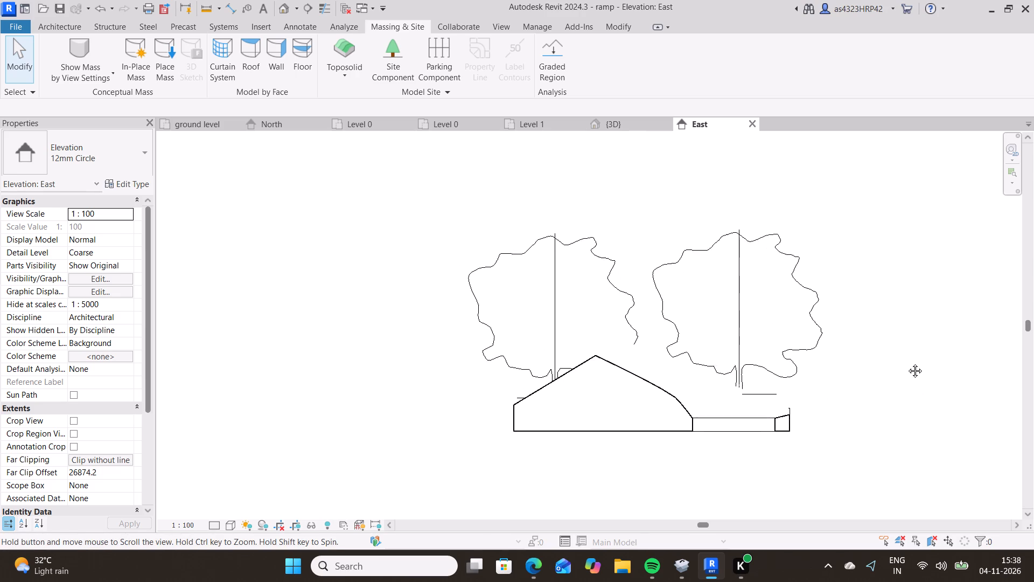
left_click_drag(879, 237, 481, 441)
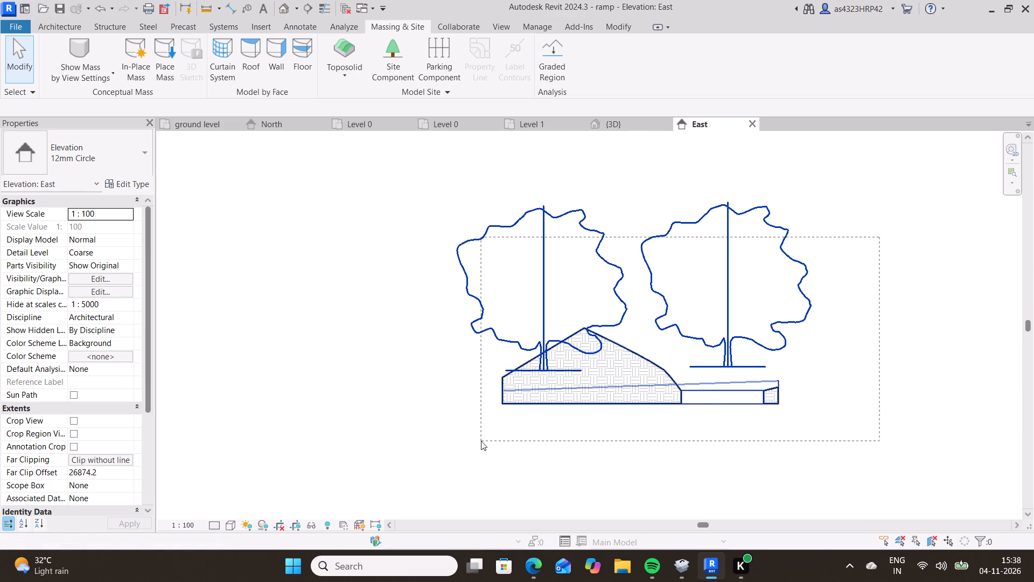
left_click_drag(481, 441, 480, 440)
left_click(410, 432)
left_click_drag(436, 383, 897, 286)
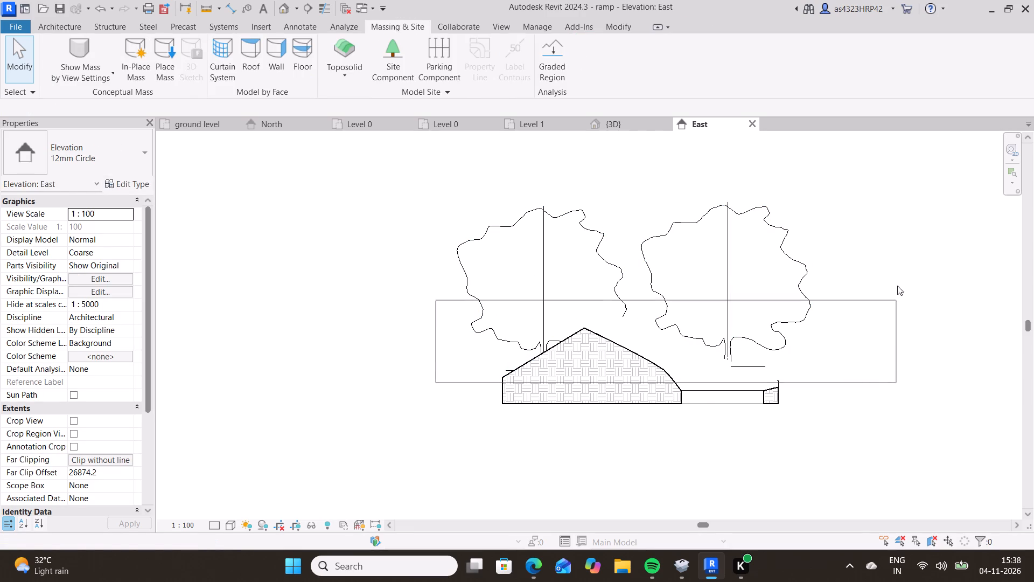
left_click_drag(897, 286, 895, 250)
scroll(798, 346, "down", 5)
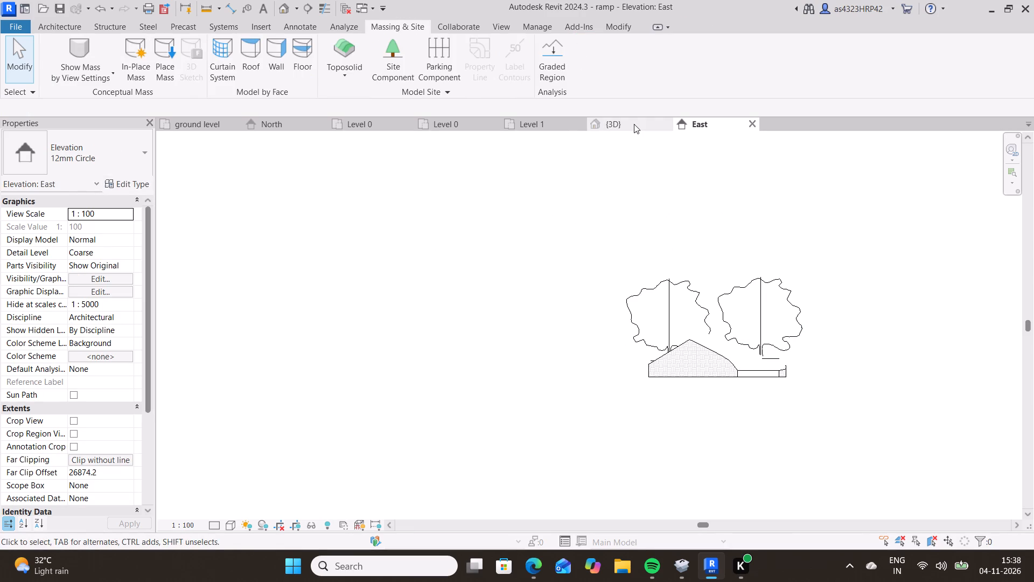
In the Level 1 floor plan, shift the east elevation's view line east, just outside the toposolid's east edge.
left_click(561, 129)
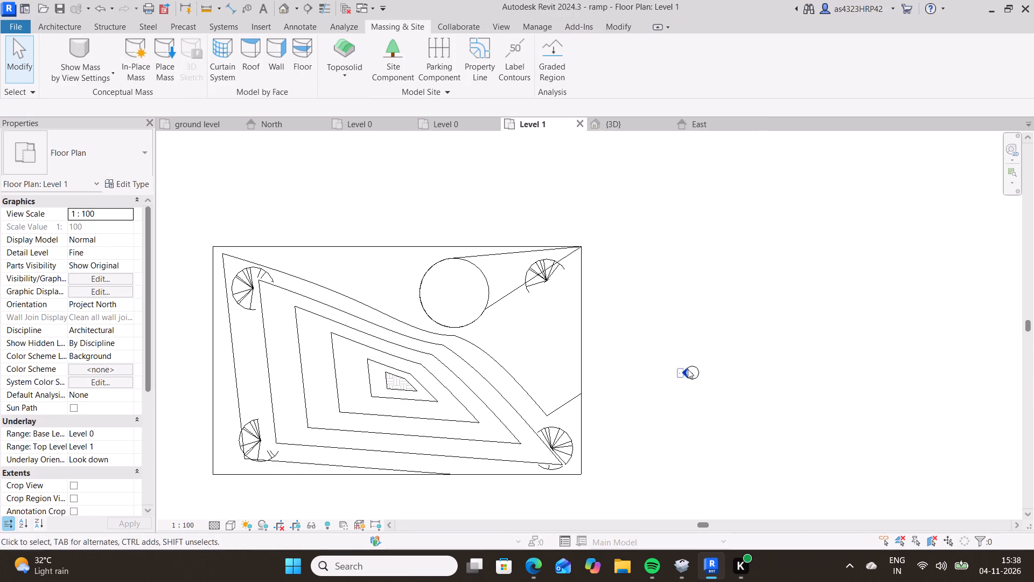
left_click_drag(683, 371, 719, 390)
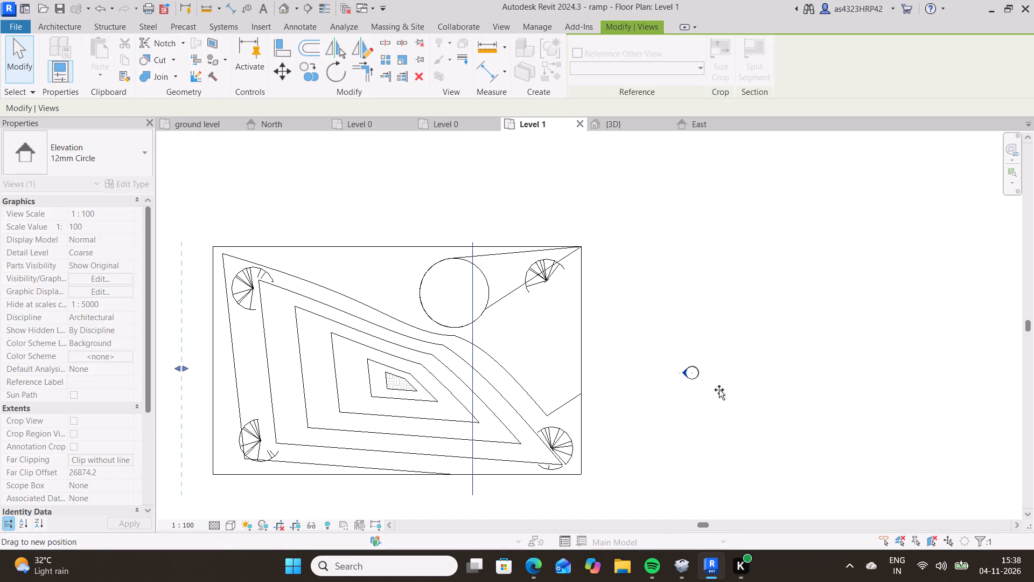
left_click_drag(719, 390, 860, 385)
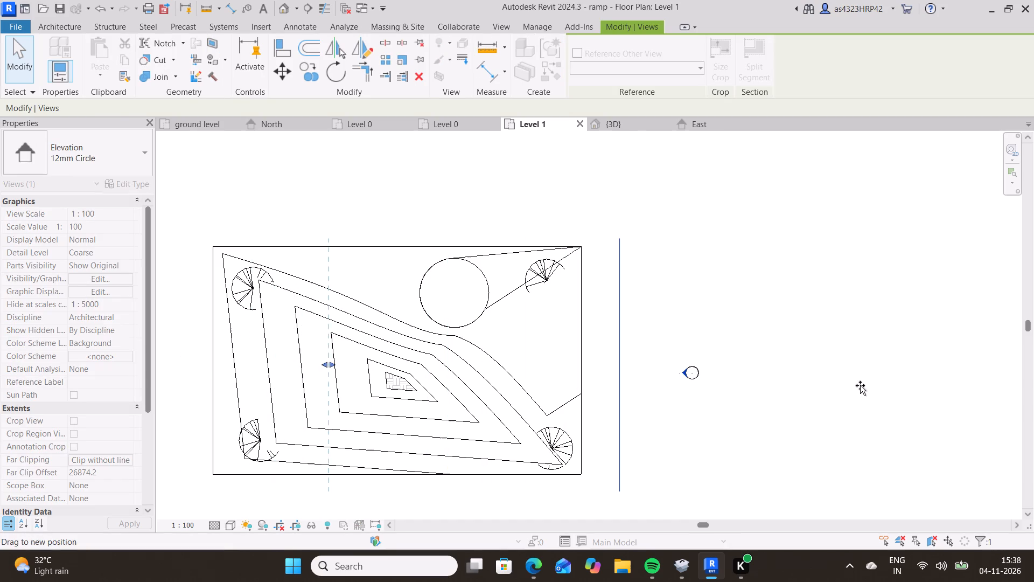
left_click_drag(860, 385, 829, 384)
left_click(680, 224)
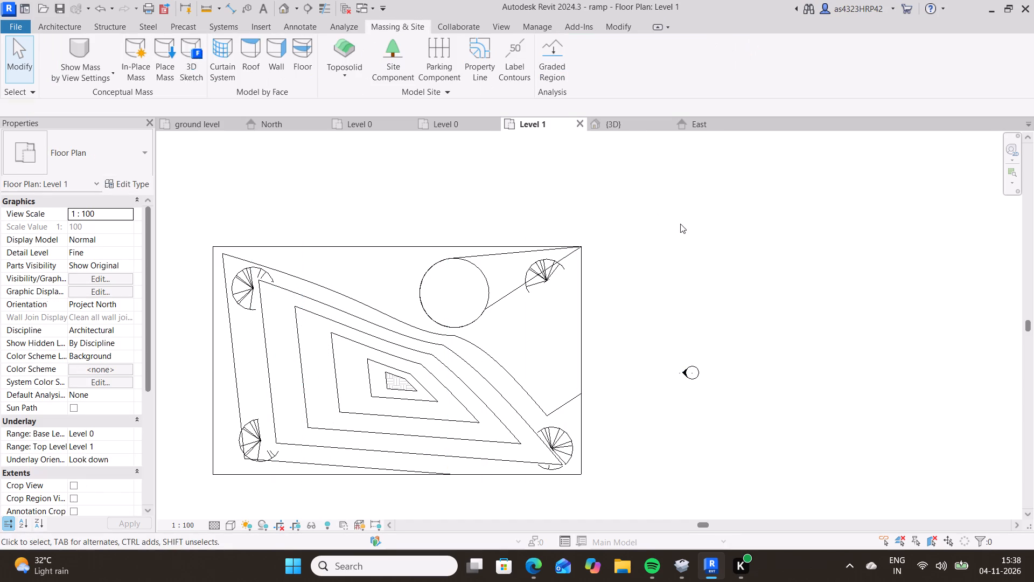
Open the East elevation from its marker, check the toposolid and trees from outside, and close the view.
double_click(683, 372)
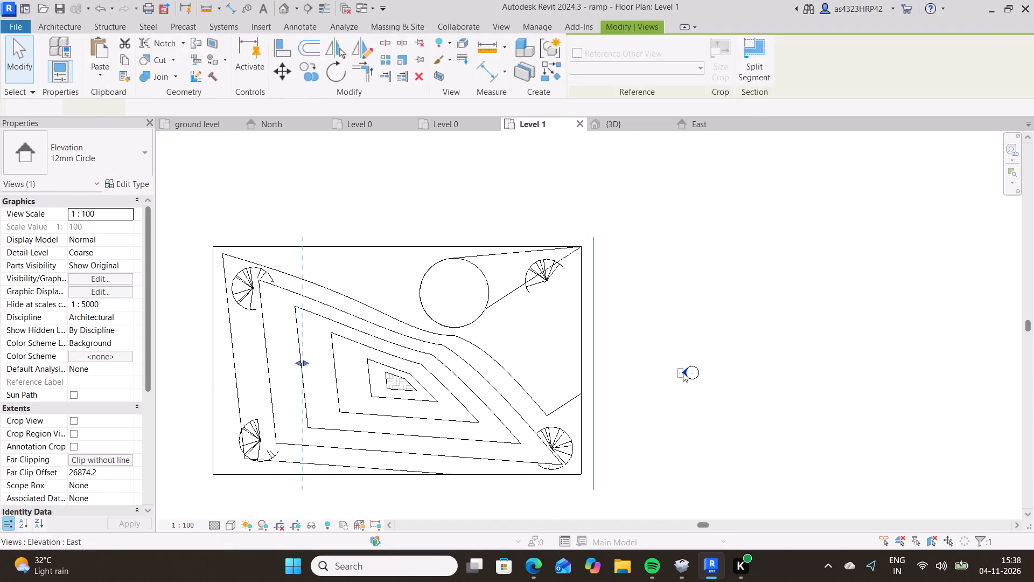
scroll(731, 418, "up", 2, "shift")
scroll(790, 372, "up", 6)
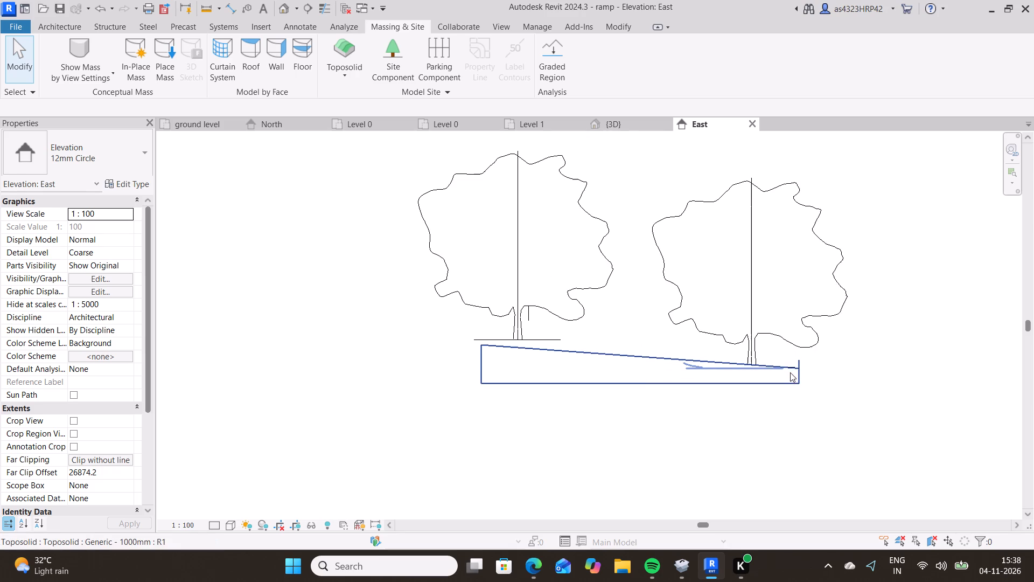
scroll(790, 372, "down", 5)
left_click(743, 125)
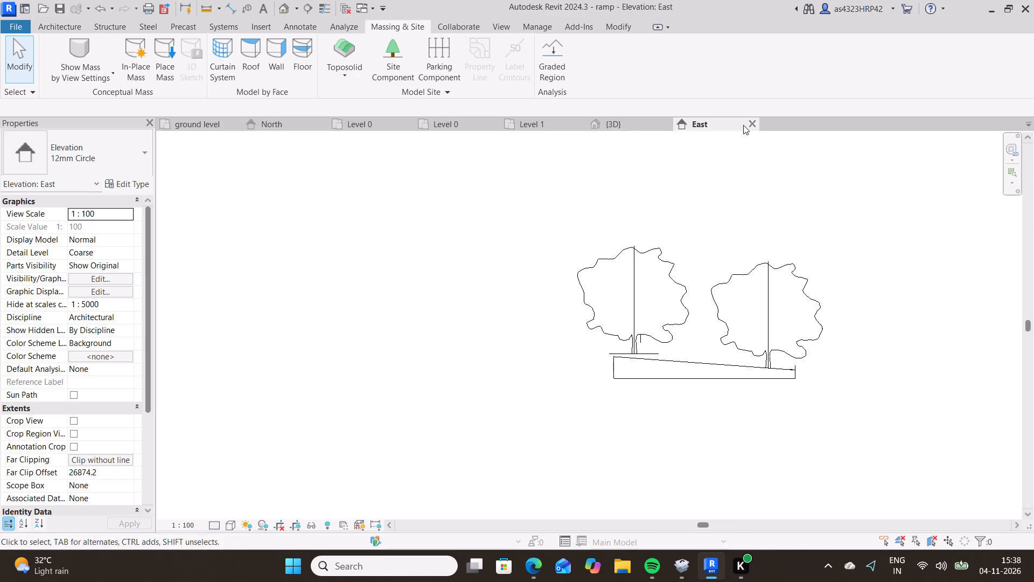
left_click(752, 126)
In the Level 1 floor plan, shift the south elevation marker's view line east so it cuts across the middle of the toposolid.
scroll(680, 288, "down", 4)
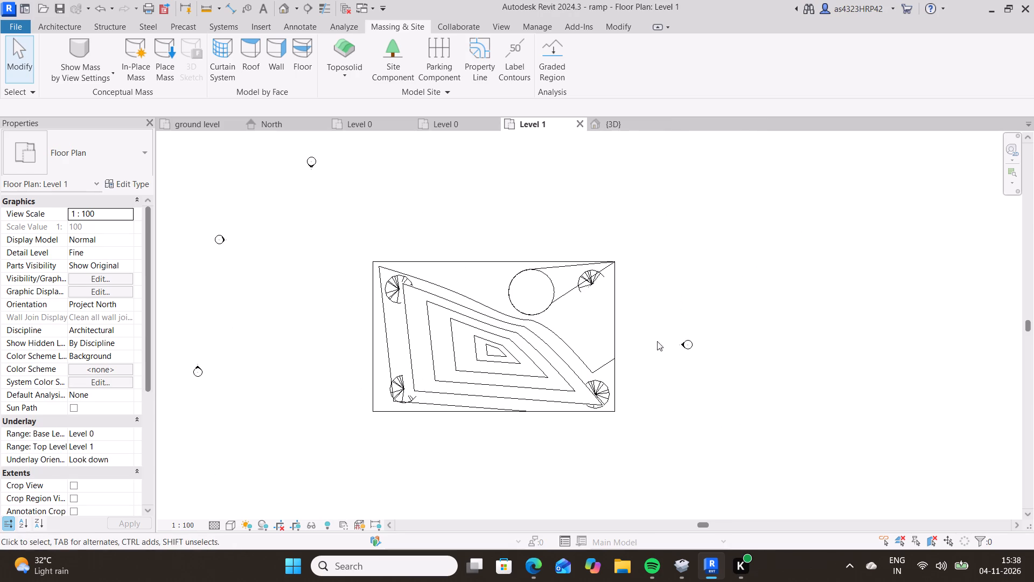
scroll(547, 385, "down", 2)
middle_click_drag(556, 344, 554, 260)
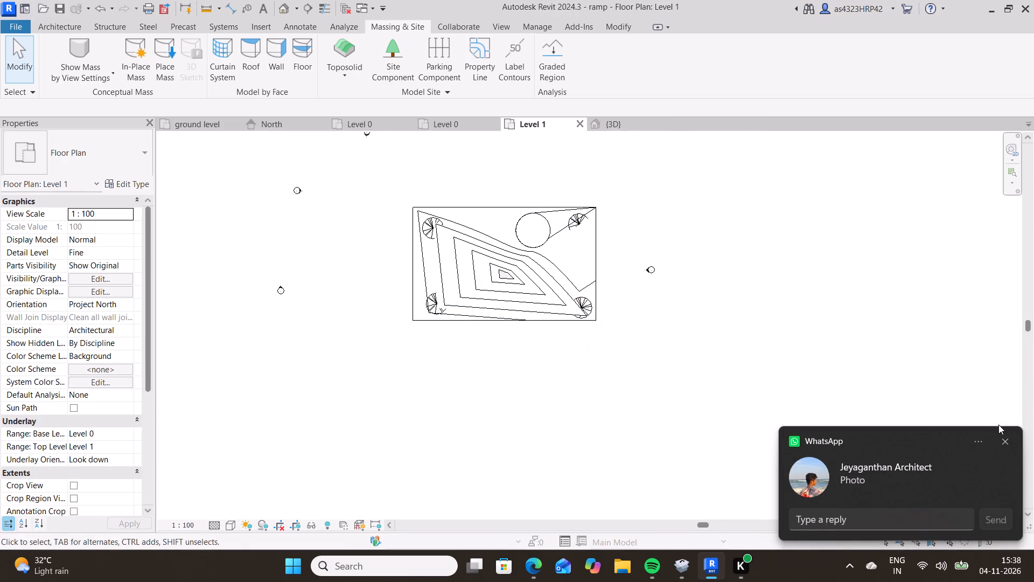
left_click(1006, 440)
scroll(642, 455, "down", 3)
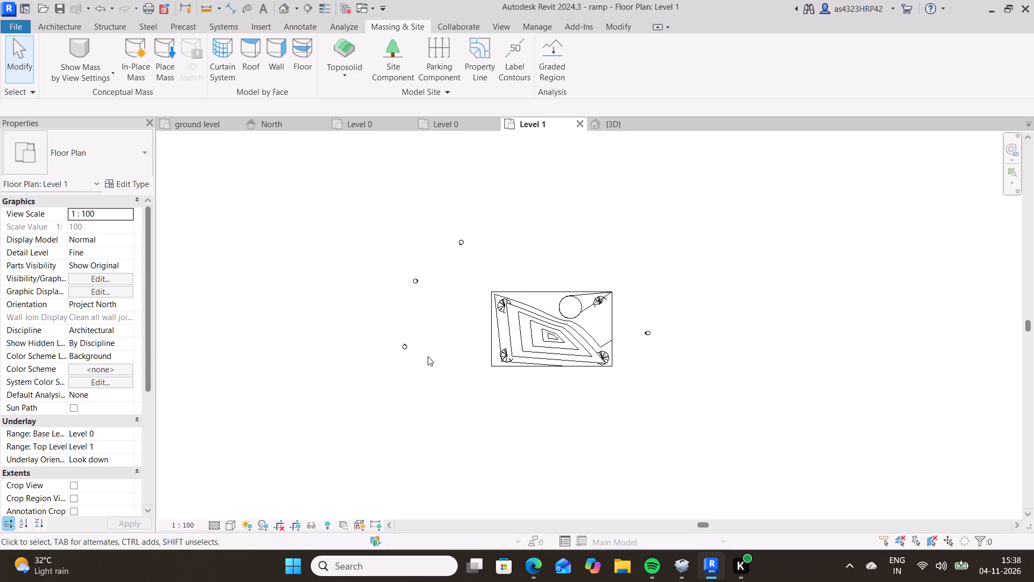
left_click_drag(405, 339, 542, 349)
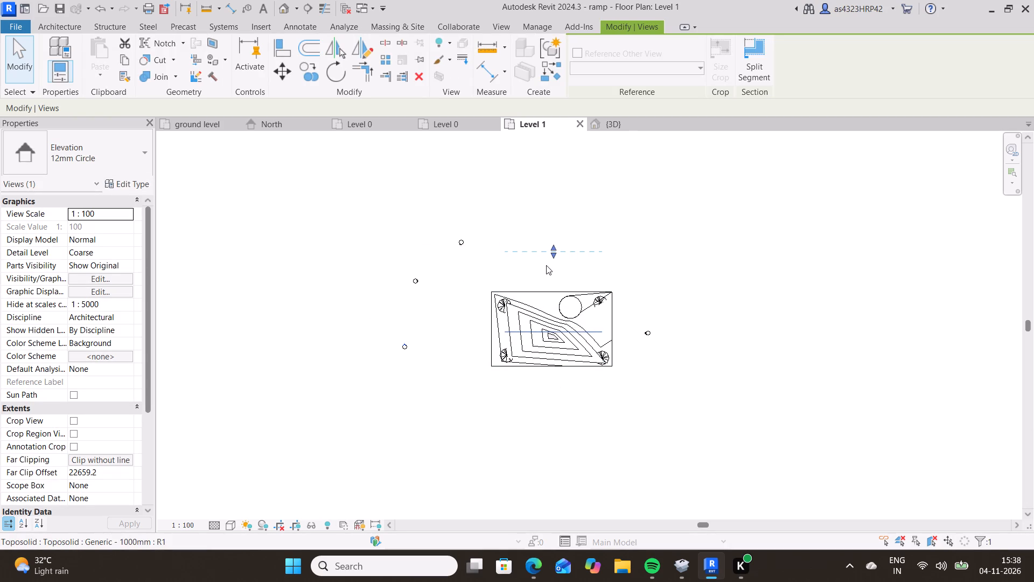
left_click(692, 279)
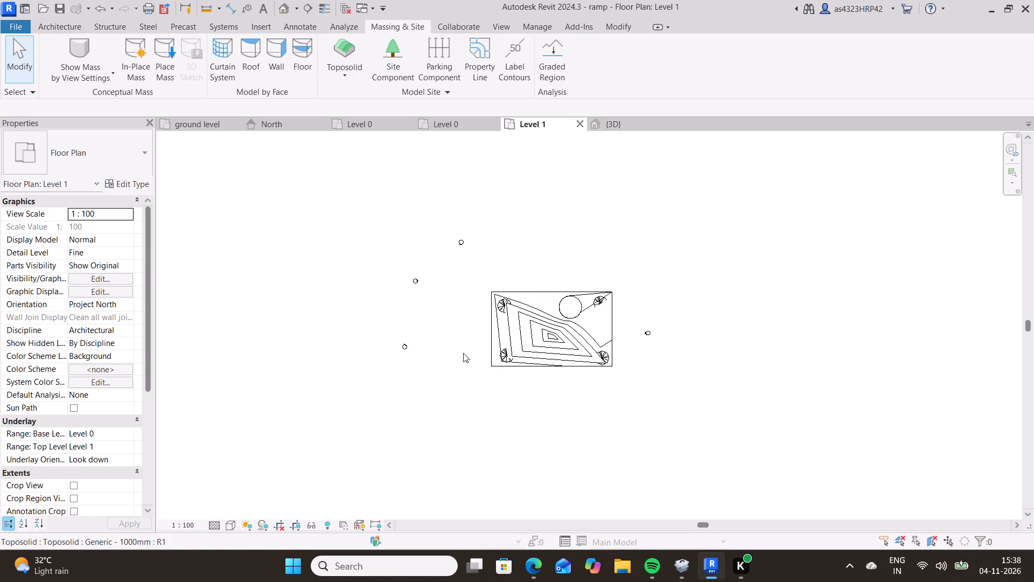
Open the South elevation and capture a screenshot of the cut toposolid with its trees and level markers.
scroll(405, 343, "up", 3)
scroll(405, 343, "down", 2)
scroll(405, 343, "up", 4)
double_click(405, 341)
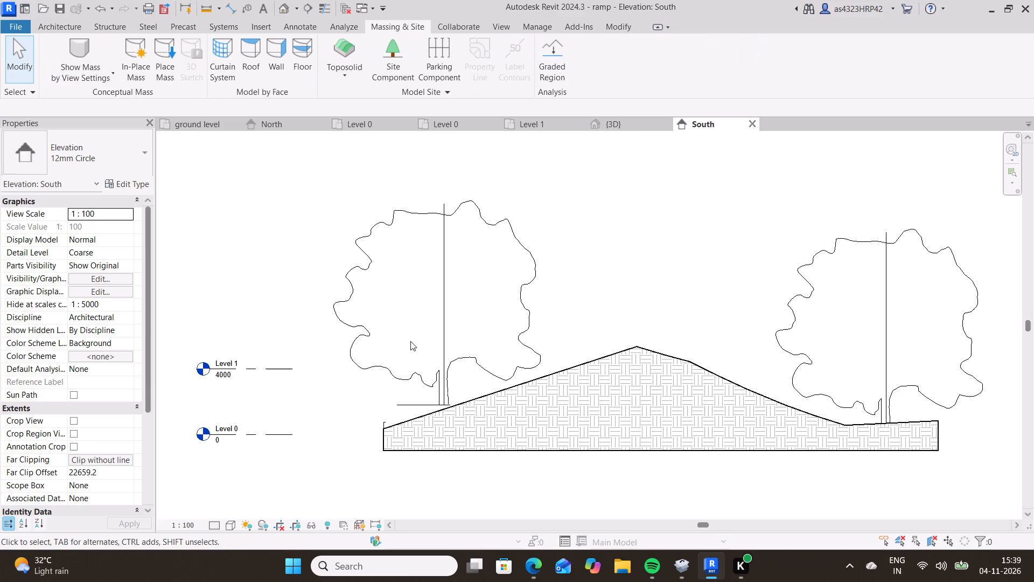
scroll(642, 320, "down", 3)
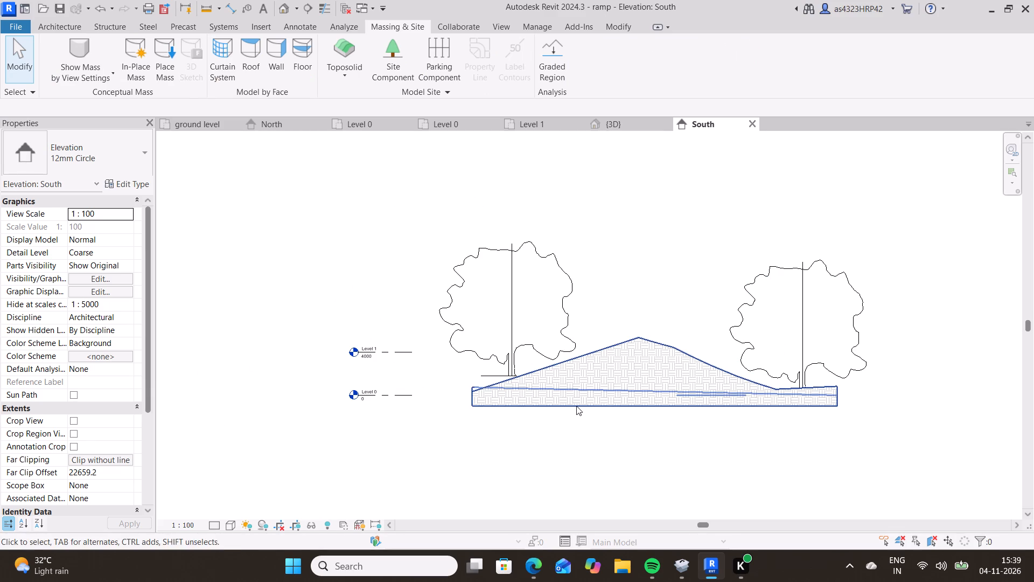
key("Print")
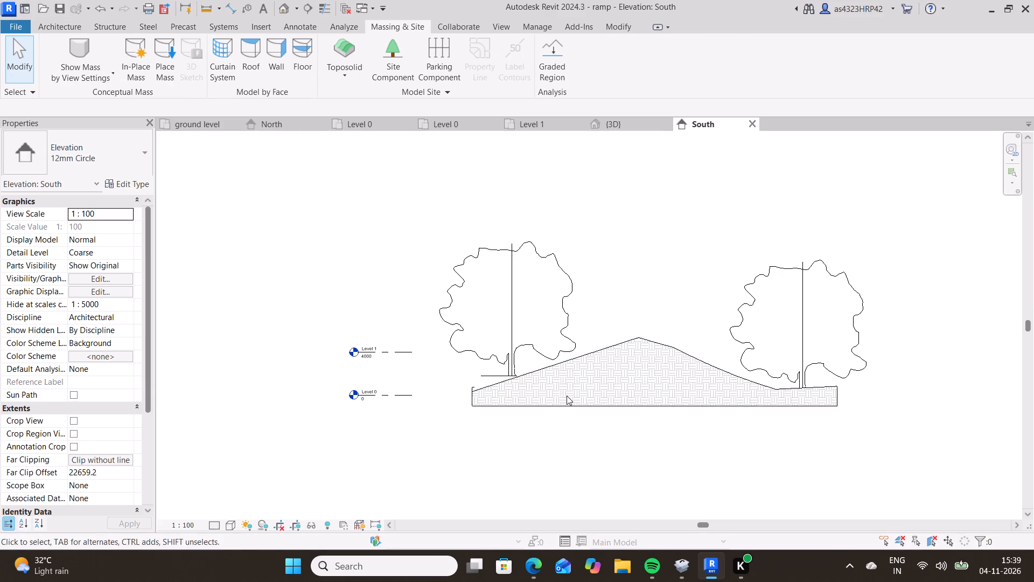
left_click_drag(301, 198, 934, 454)
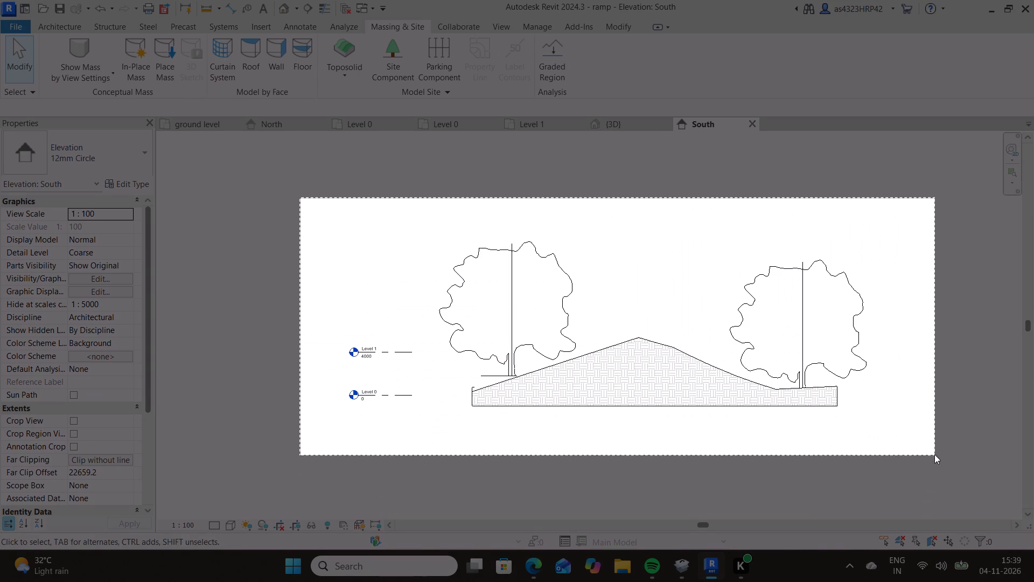
left_click_drag(934, 454, 928, 446)
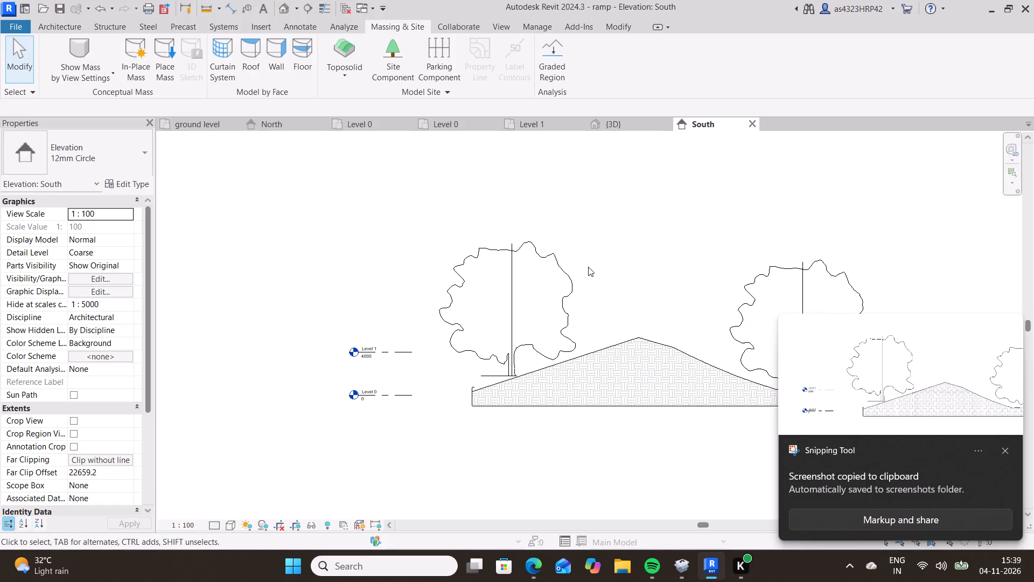
left_click(600, 203)
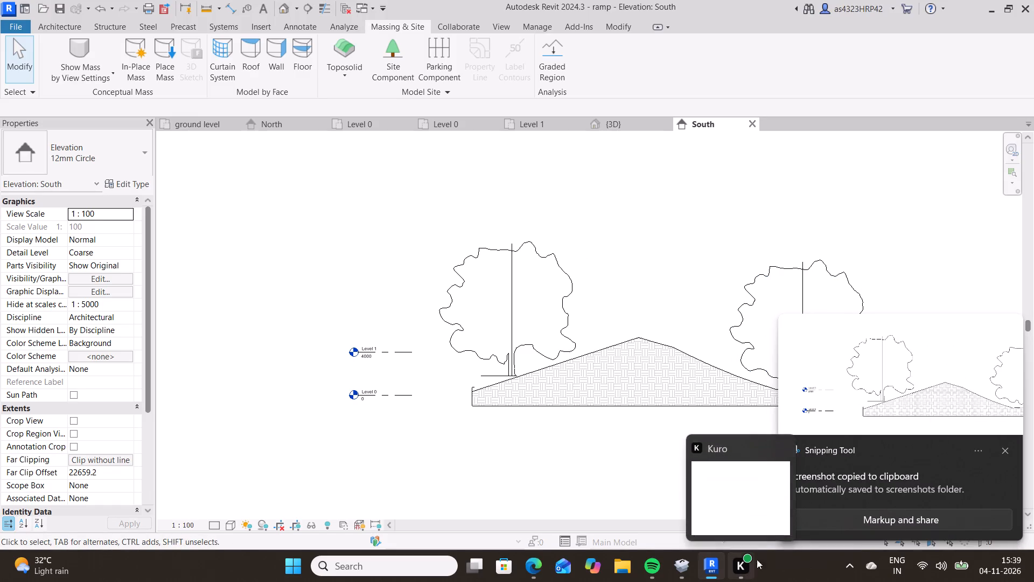
left_click(1003, 453)
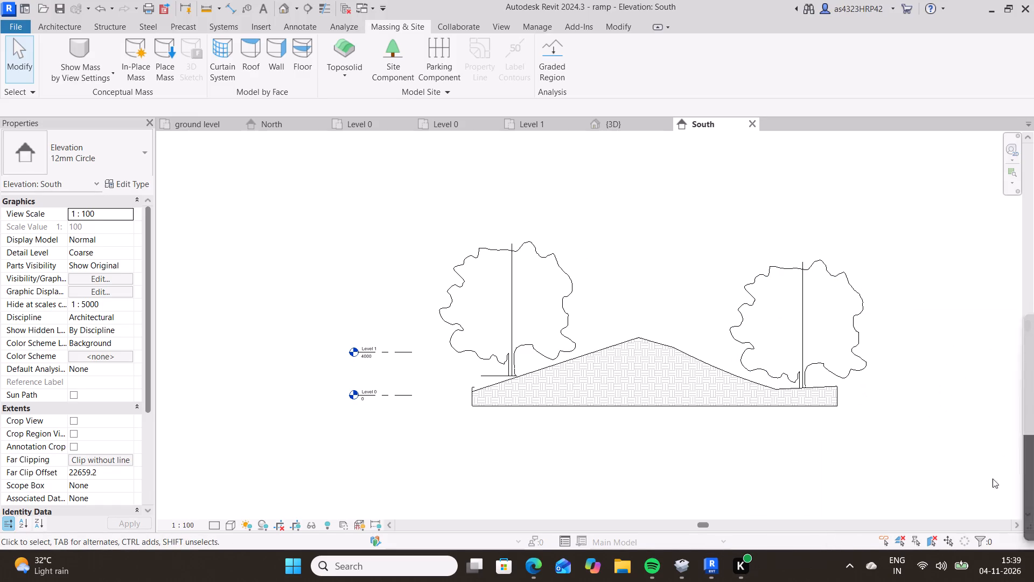
Switch to the Canva portfolio in Edge and replace the "06. courtyard" title text on page 7 with "site contours".
left_click(541, 560)
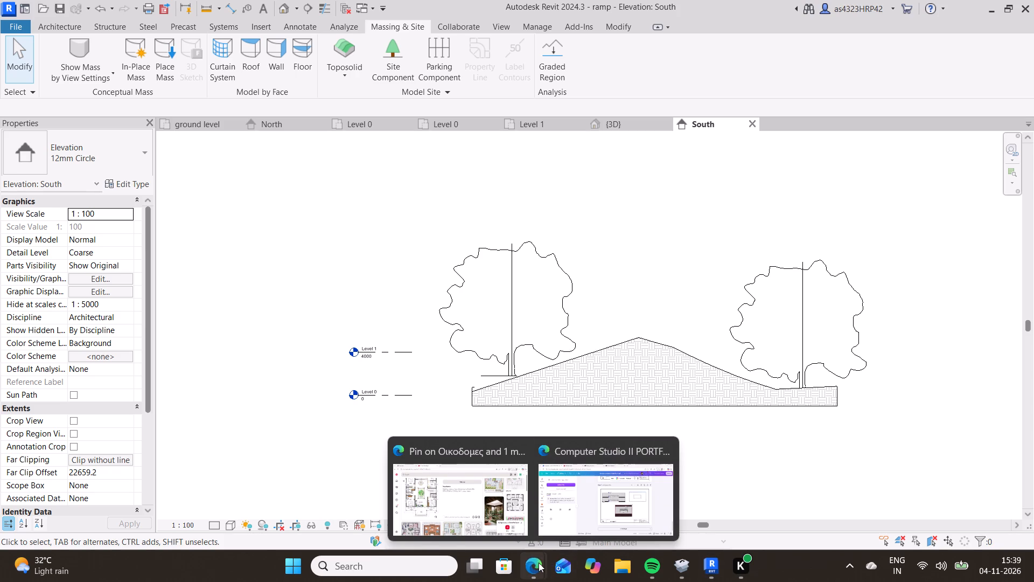
left_click(539, 563)
left_click(626, 490)
scroll(500, 331, "down", 4)
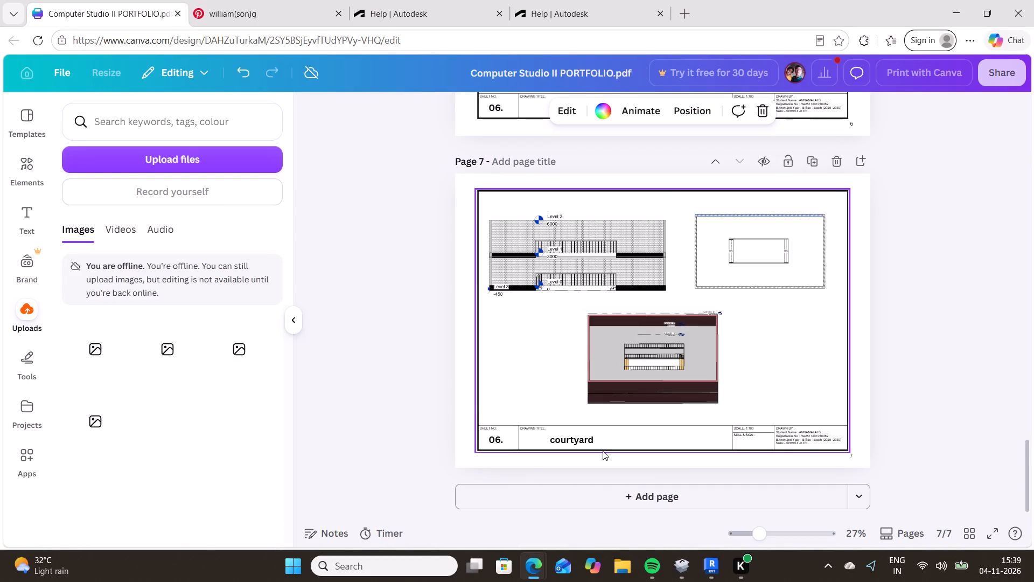
double_click(600, 435)
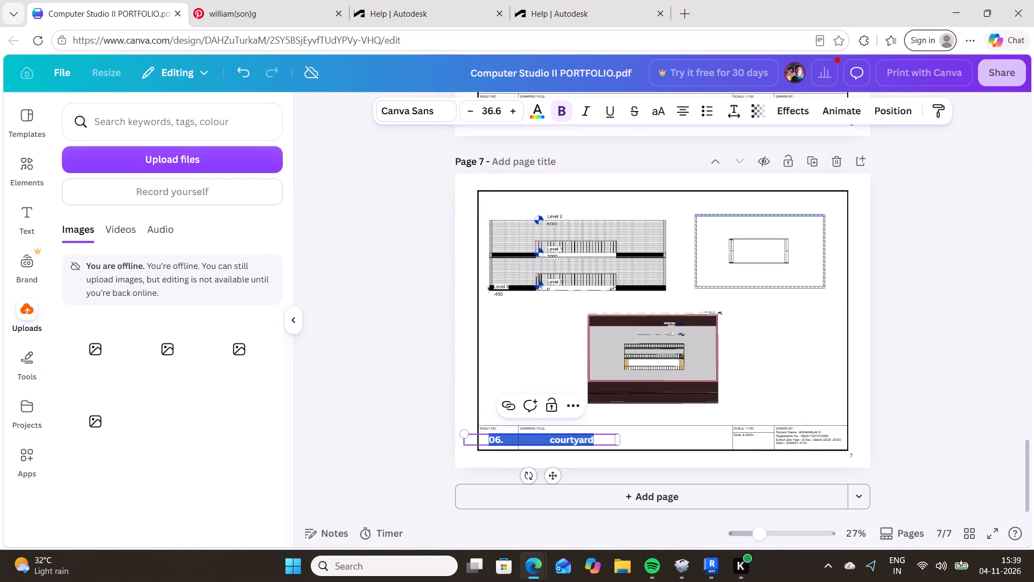
scroll(602, 434, "down", 1)
type("site")
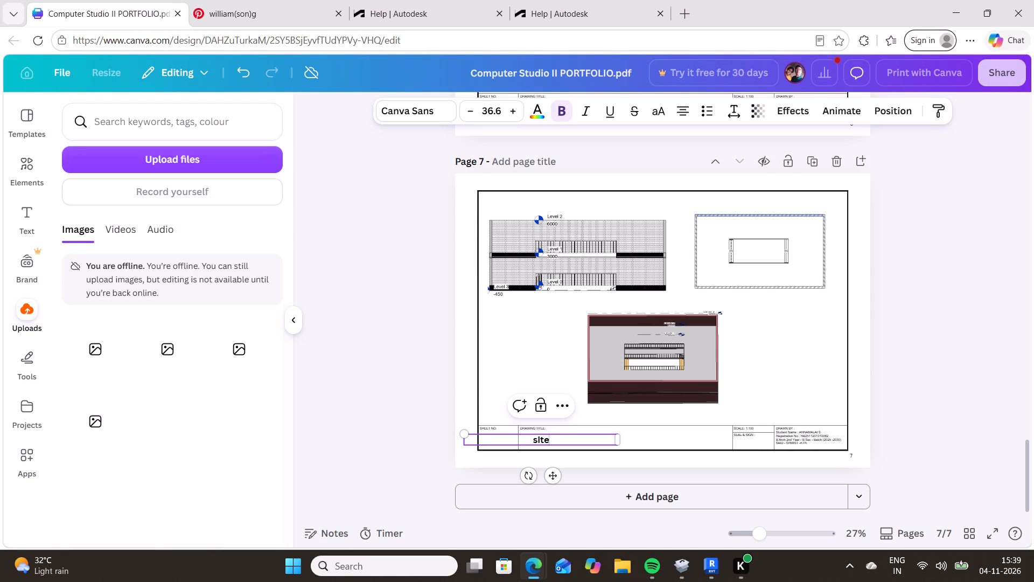
key("space")
type("cont")
type("ours")
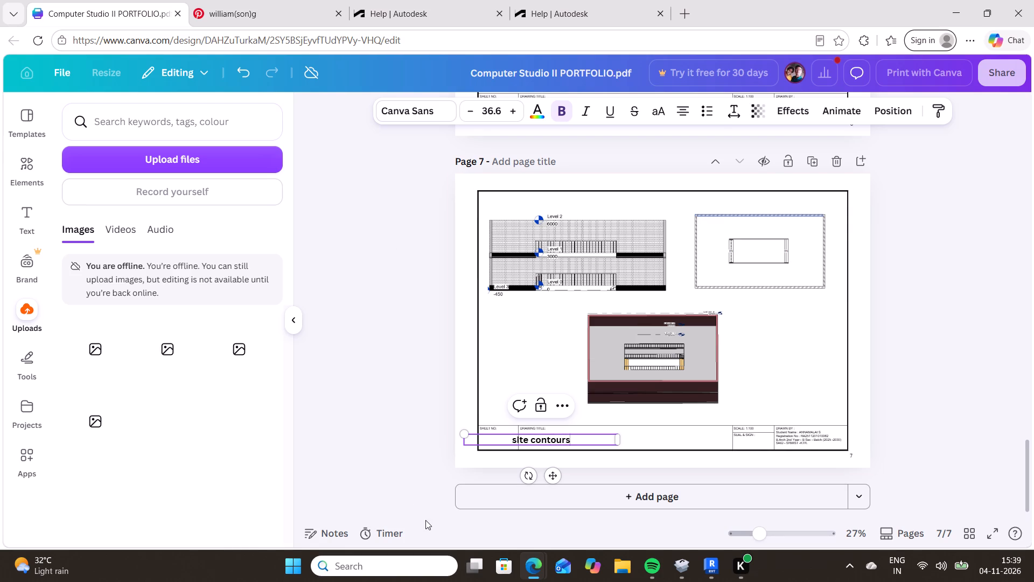
left_click(393, 475)
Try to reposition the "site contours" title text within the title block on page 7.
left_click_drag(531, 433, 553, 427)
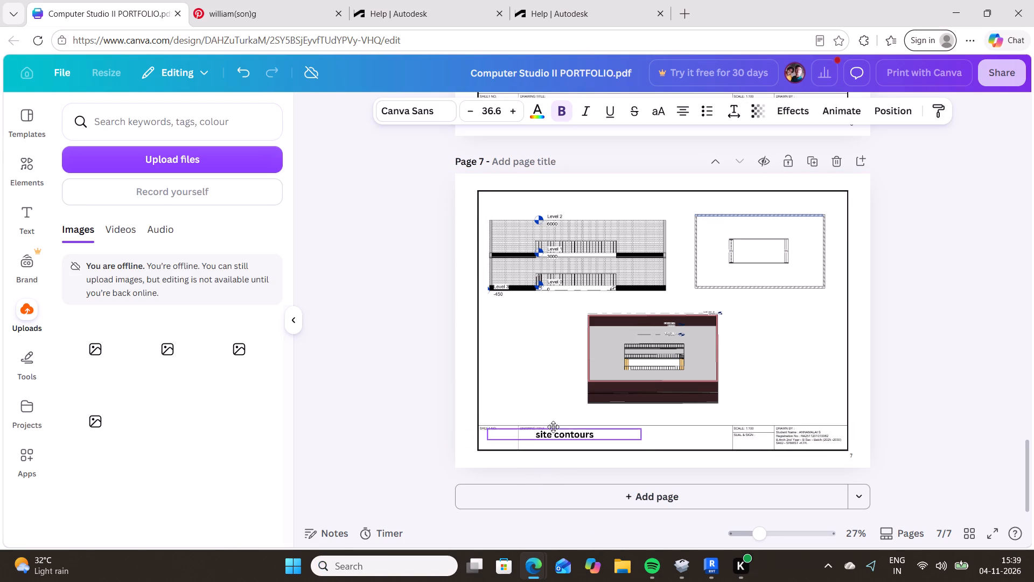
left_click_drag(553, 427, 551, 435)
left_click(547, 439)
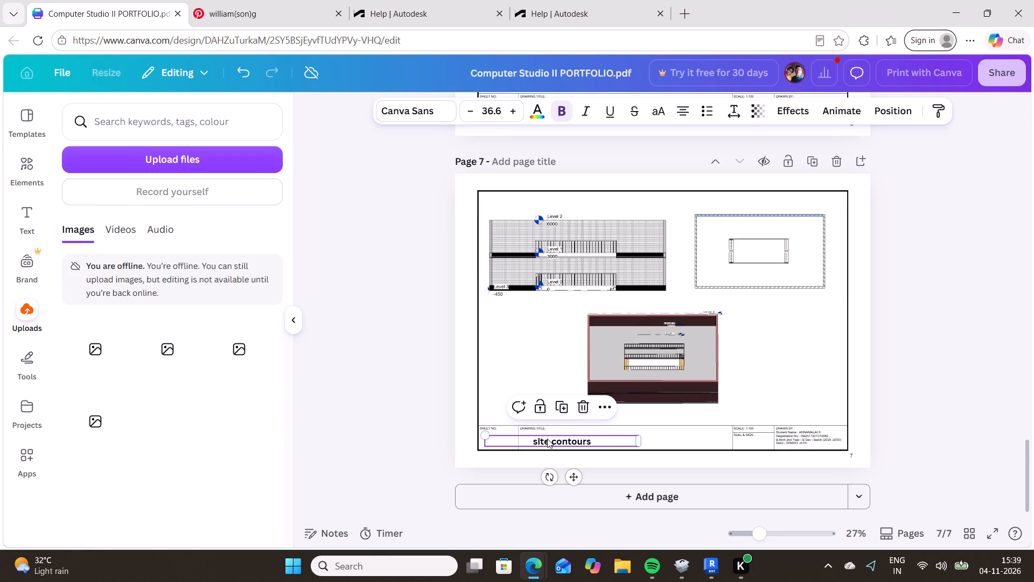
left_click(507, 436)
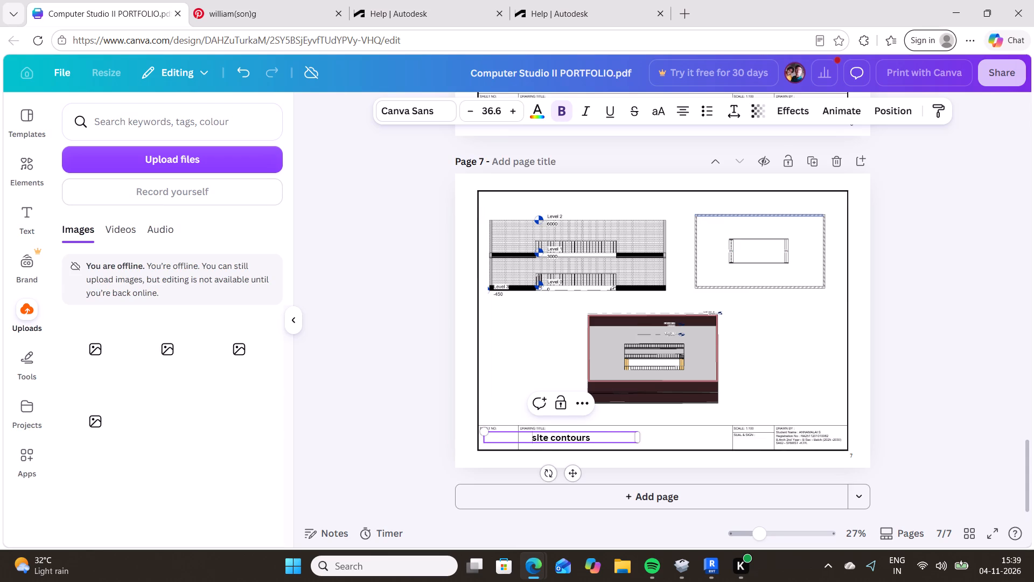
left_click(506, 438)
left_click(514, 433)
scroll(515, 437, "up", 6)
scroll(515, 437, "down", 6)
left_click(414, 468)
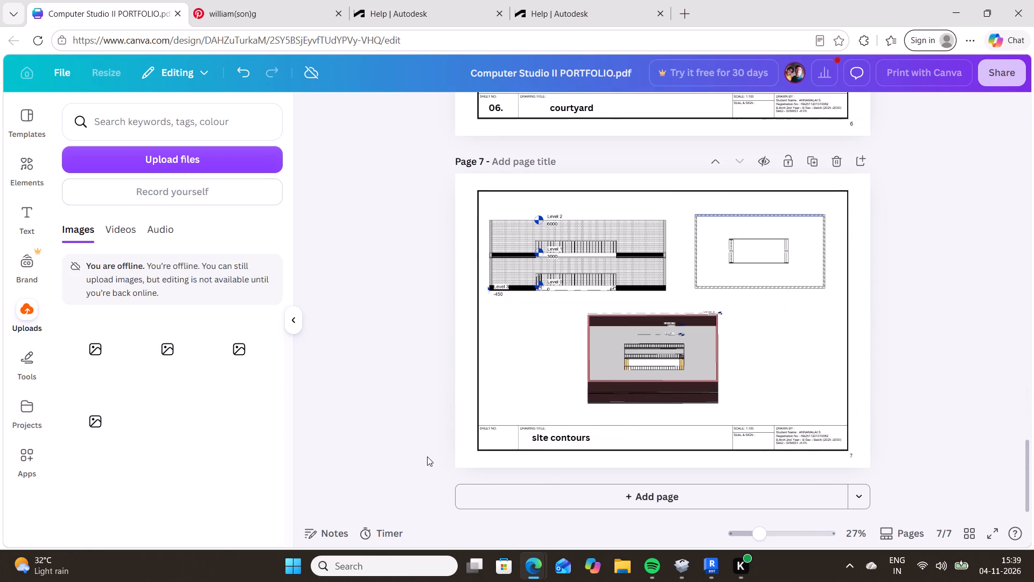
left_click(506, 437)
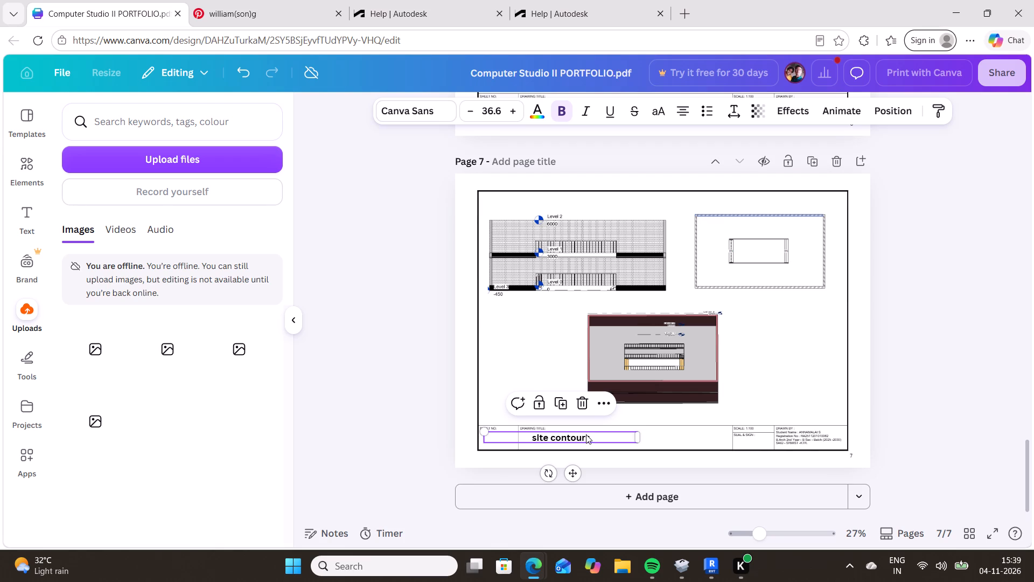
Undo the title moves, the "site contours" text replacement and the page duplication, back to the "06. courtyard" sheet on page 6.
key("ctrl+z")
key("ctrl+z")
key("ctrl+z")
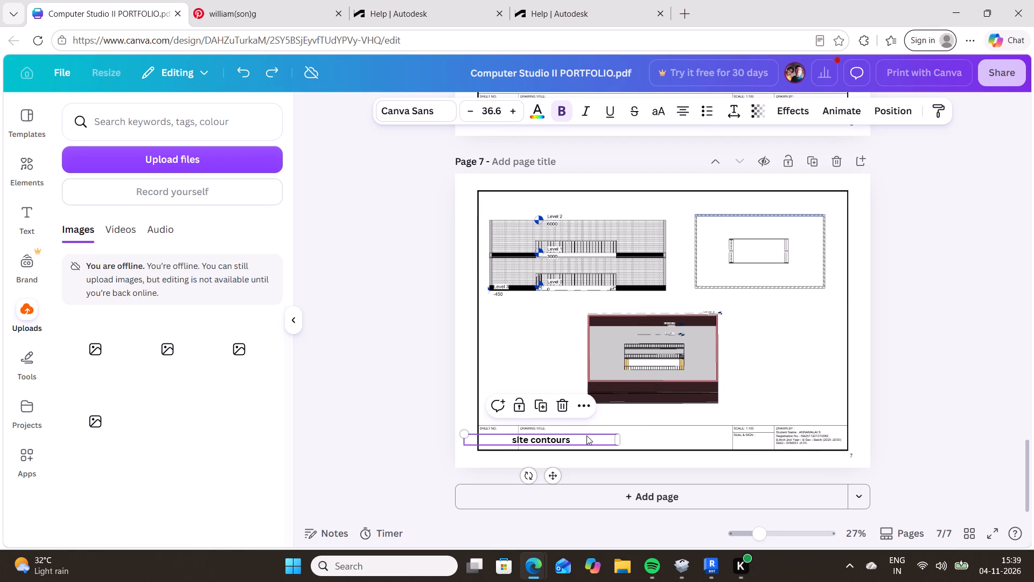
left_click(586, 435, "ctrl")
key("ctrl+z")
key("ctrl+z")
key("ctrl+z")
key("ctrl+z")
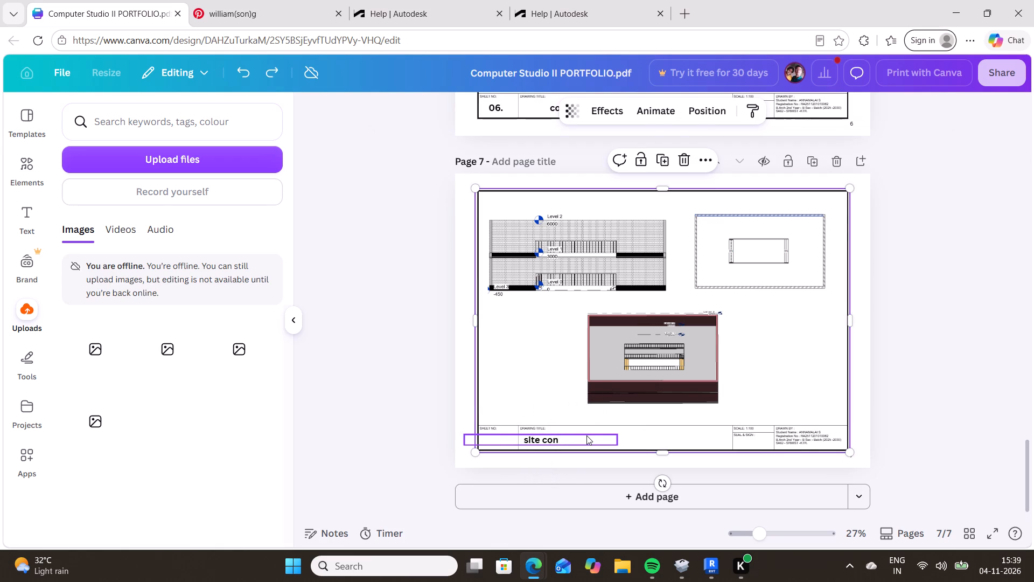
key("ctrl+z")
key("ctrl+z")
key("ctrl+z")
key("ctrl+z")
right_click_drag(586, 435, 589, 440)
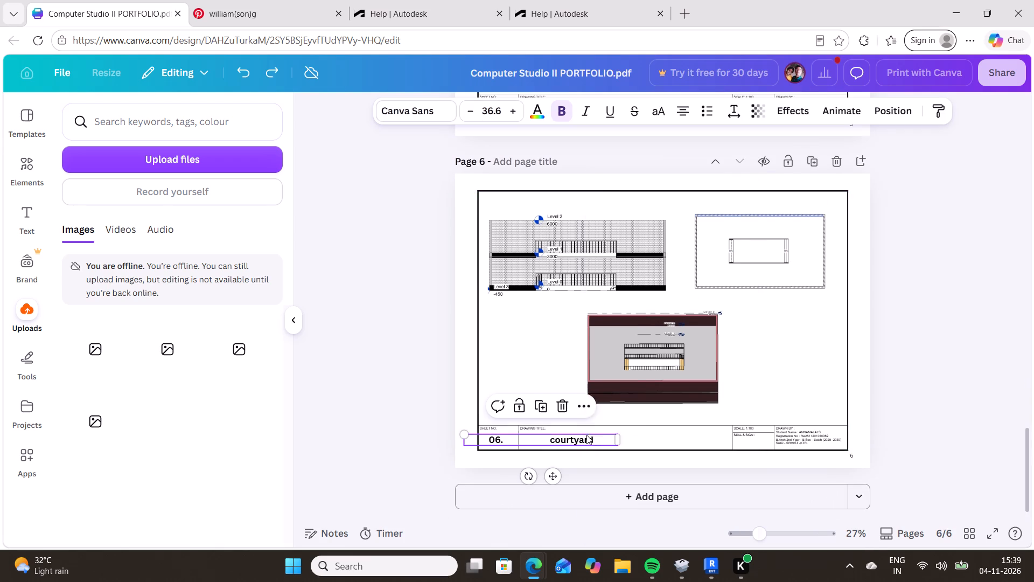
left_click(152, 267)
scroll(228, 225, "down", 3)
scroll(276, 191, "up", 2)
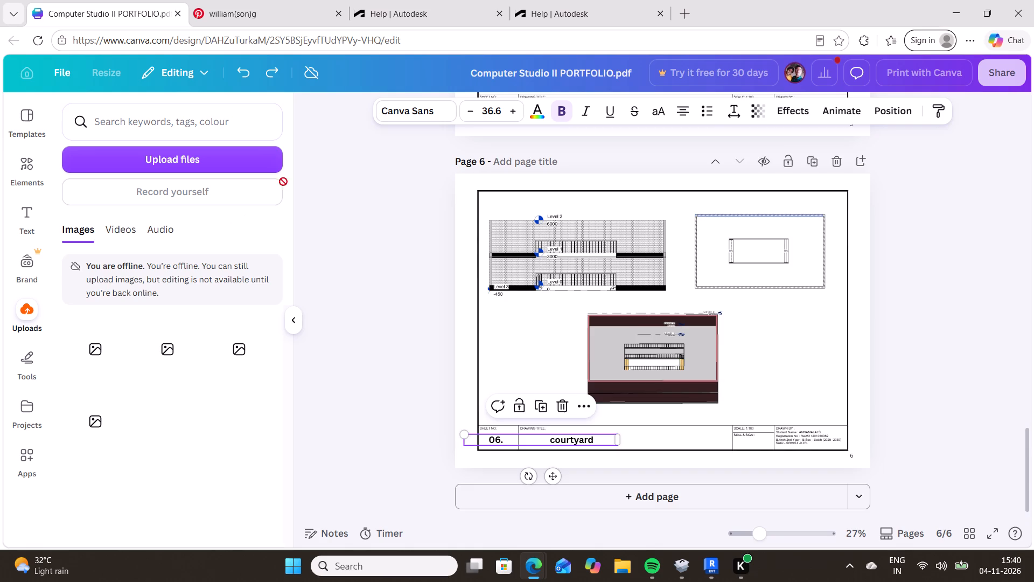
scroll(283, 182, "up", 4)
scroll(844, 447, "up", 2)
scroll(828, 440, "down", 1)
scroll(825, 439, "up", 3)
scroll(820, 436, "down", 6)
scroll(876, 331, "down", 4)
Duplicate the "06. courtyard" sheet on page 6 as a new page 7.
left_click(810, 154)
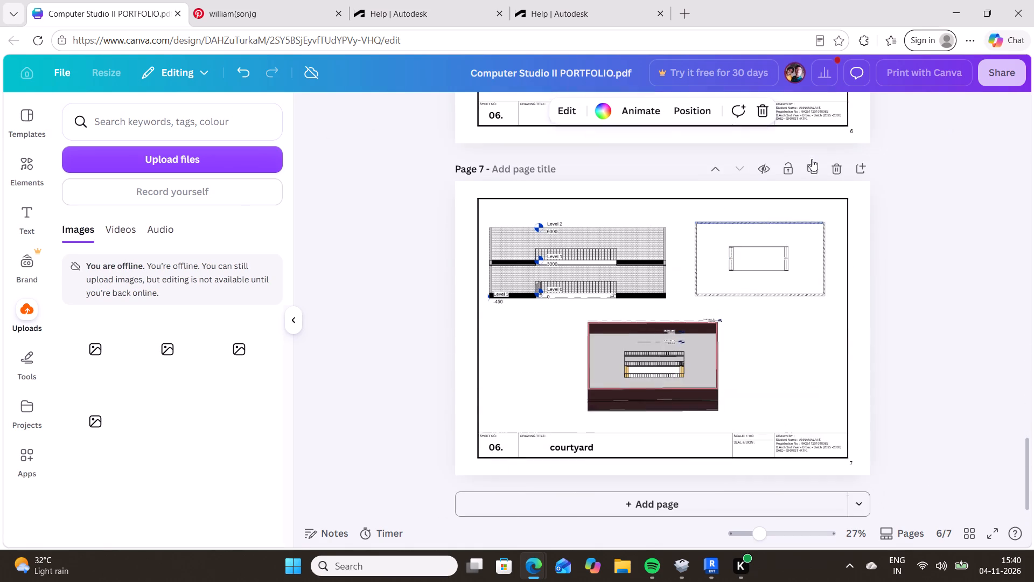
scroll(795, 203, "down", 1)
On page 7, replace only the word "courtyard" in the title text with "site contours", keeping the sheet number.
left_click(573, 442)
scroll(595, 439, "up", 1)
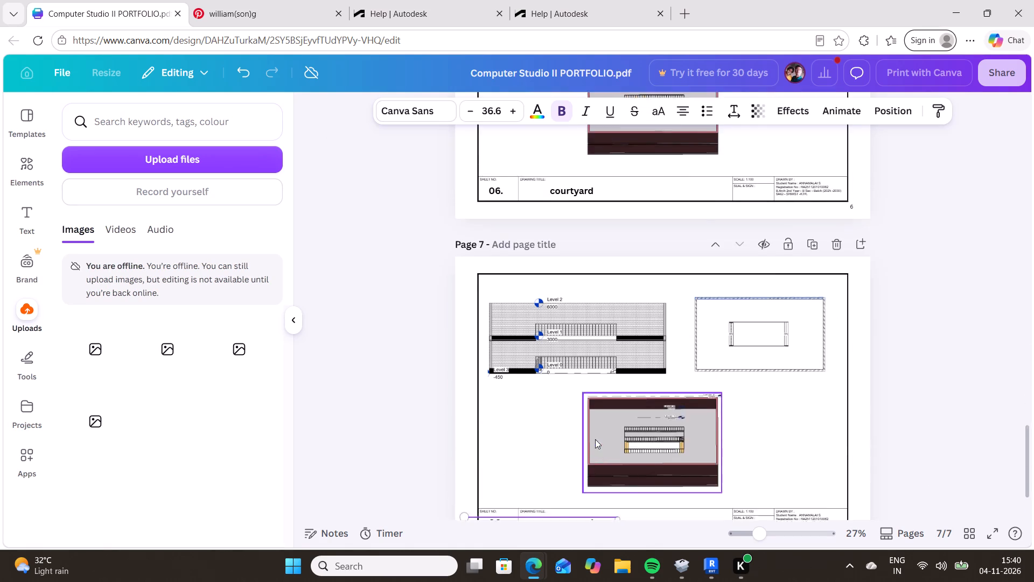
scroll(595, 439, "up", 1)
scroll(595, 439, "down", 2)
scroll(595, 439, "up", 1)
scroll(595, 439, "down", 1)
double_click(596, 441)
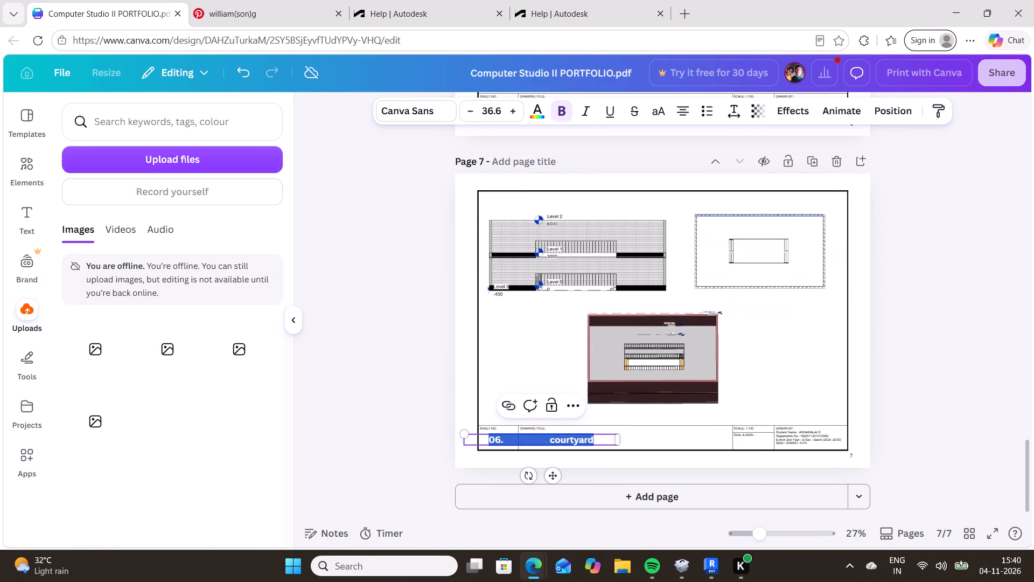
left_click(596, 441)
key("BackSpace")
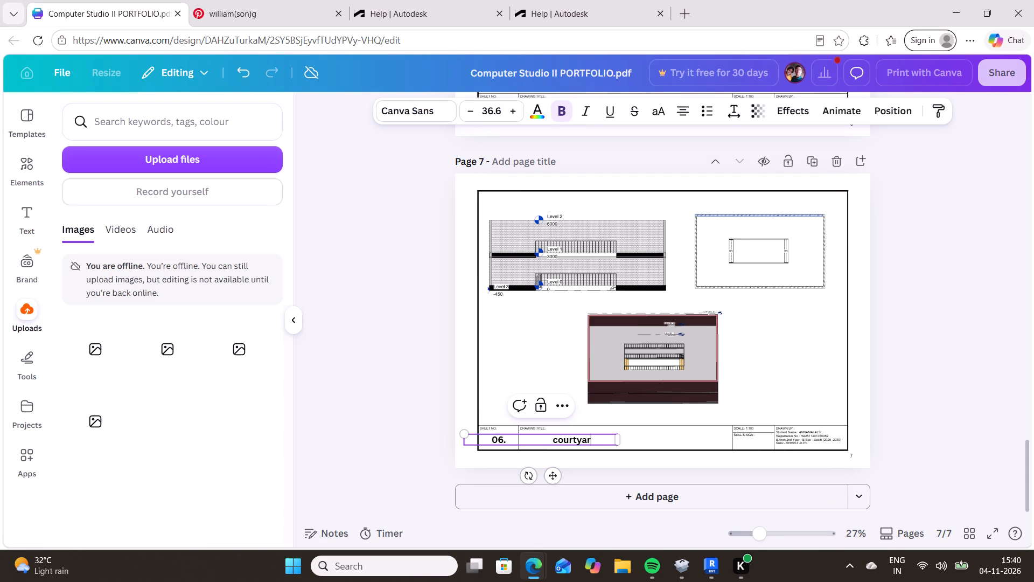
key("BackSpace")
key("BackSpace")
key("BackSpace")
key("BackSpace")
key("BackSpace")
key("BackSpace")
key("BackSpace")
key("BackSpace")
type("site")
key("space")
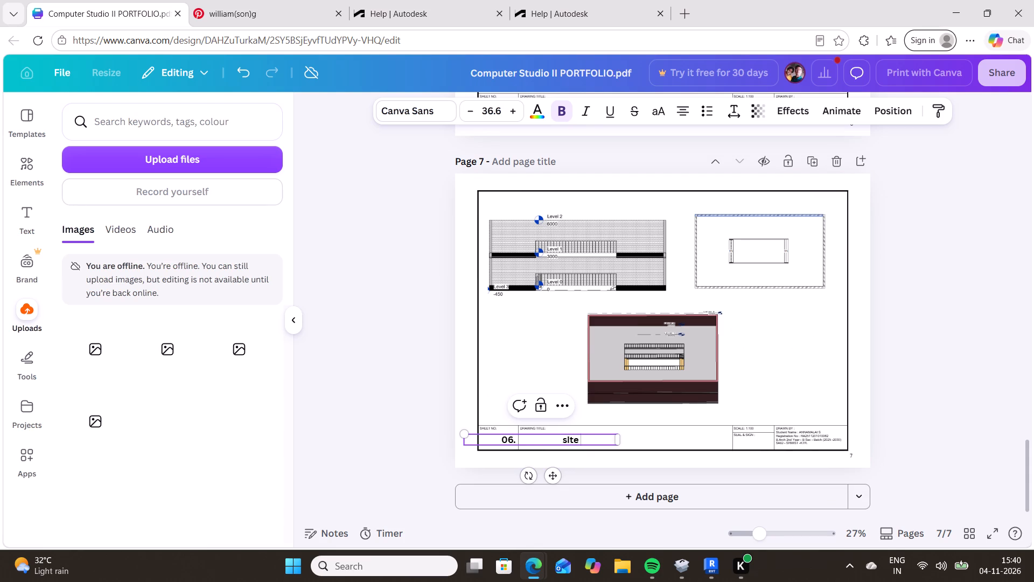
type("contours")
right_click(598, 439)
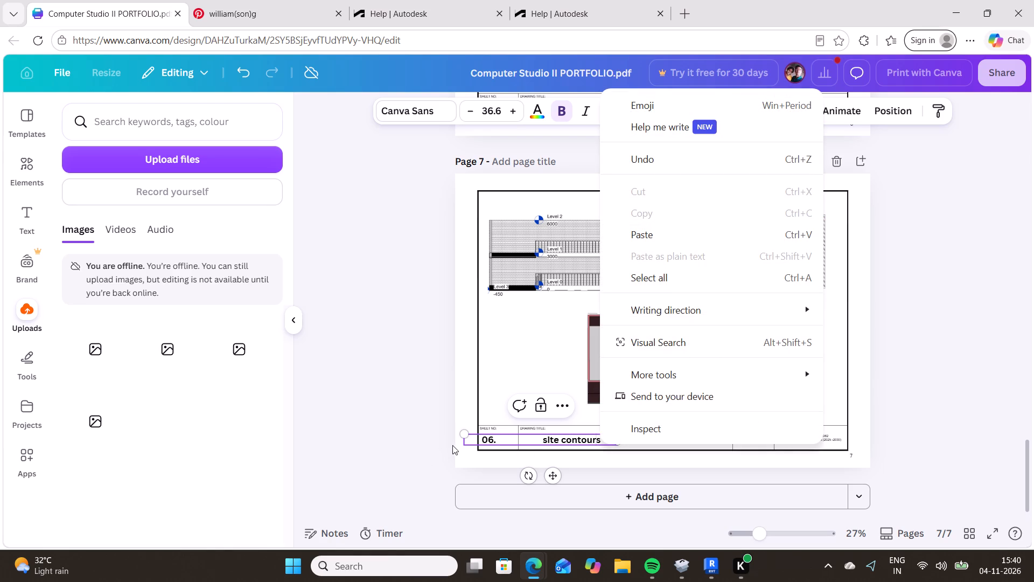
Change the sheet number in page 7's title block to 07.
left_click(492, 439)
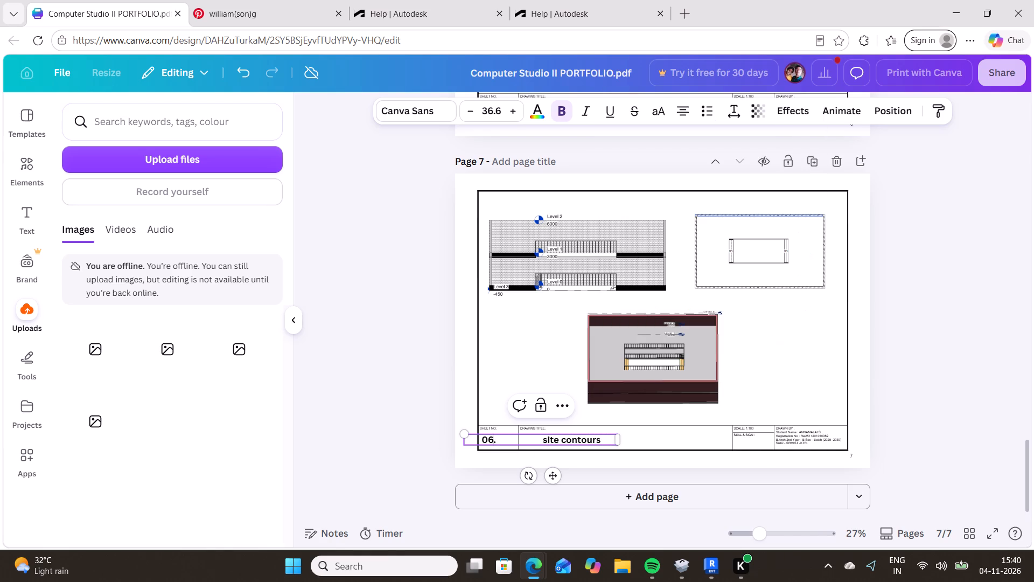
key("BackSpace")
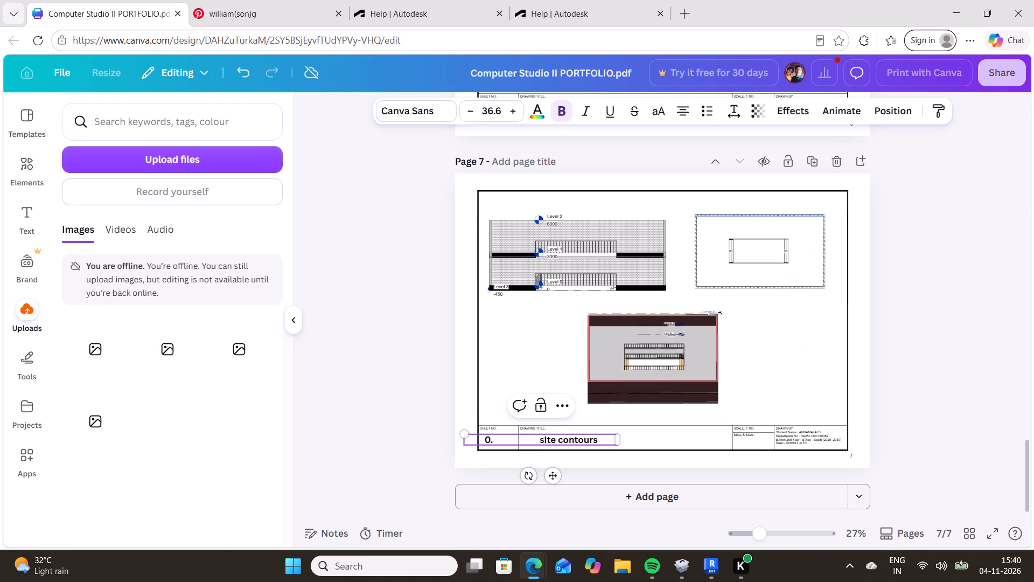
key("7")
left_click(384, 373)
Delete the courtyard elevation image with the level markers from page 7.
left_click(567, 229)
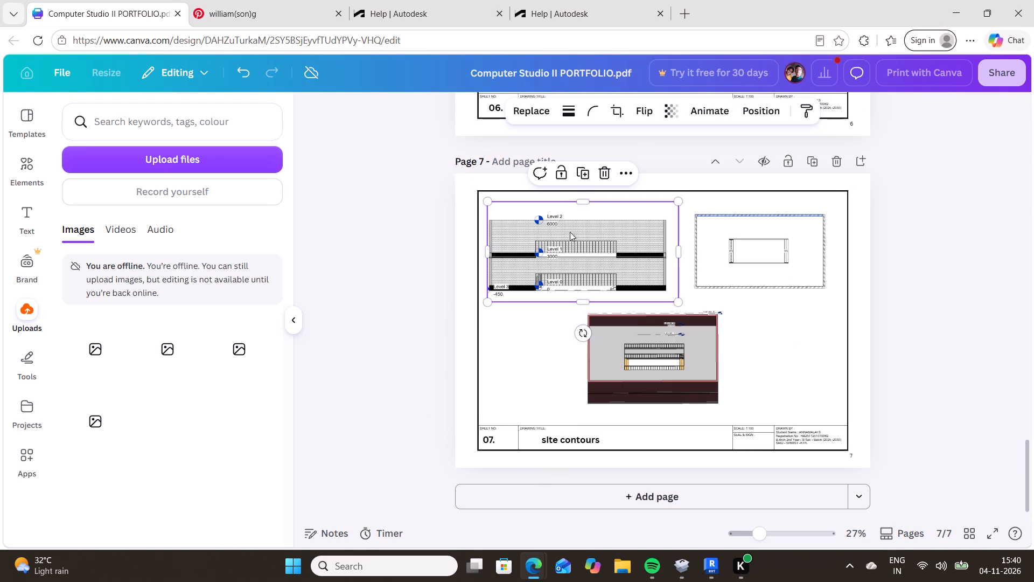
key("Delete")
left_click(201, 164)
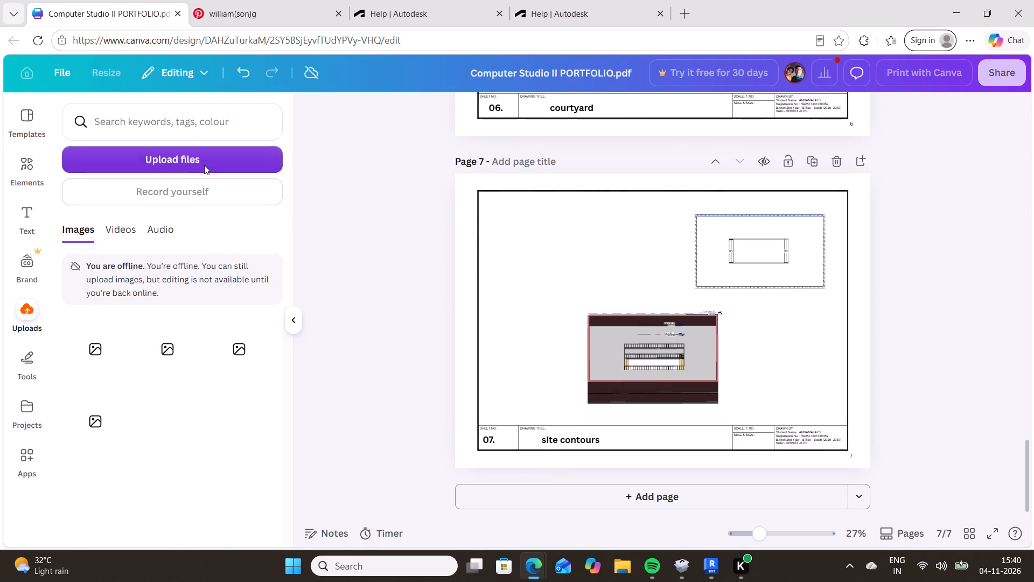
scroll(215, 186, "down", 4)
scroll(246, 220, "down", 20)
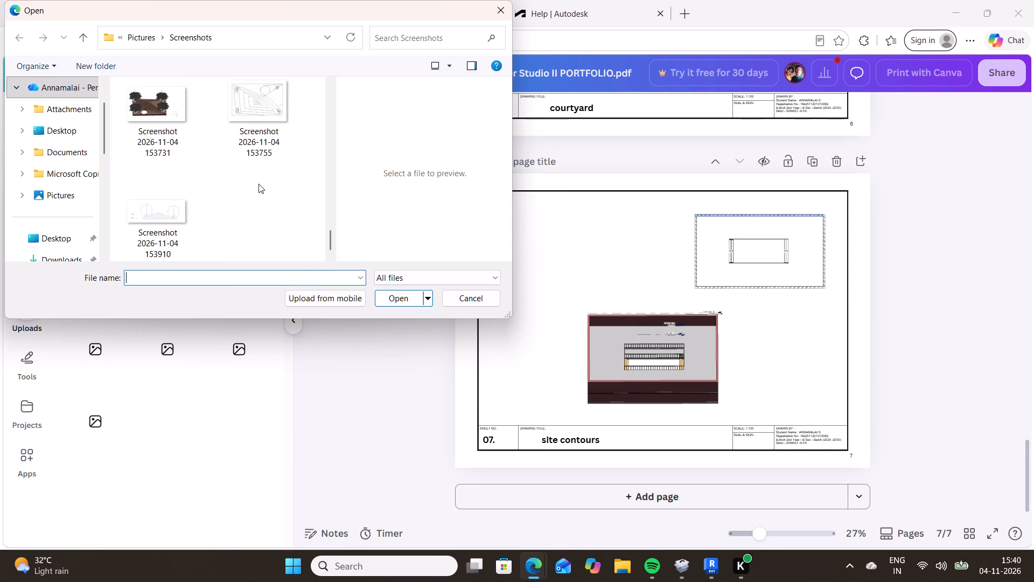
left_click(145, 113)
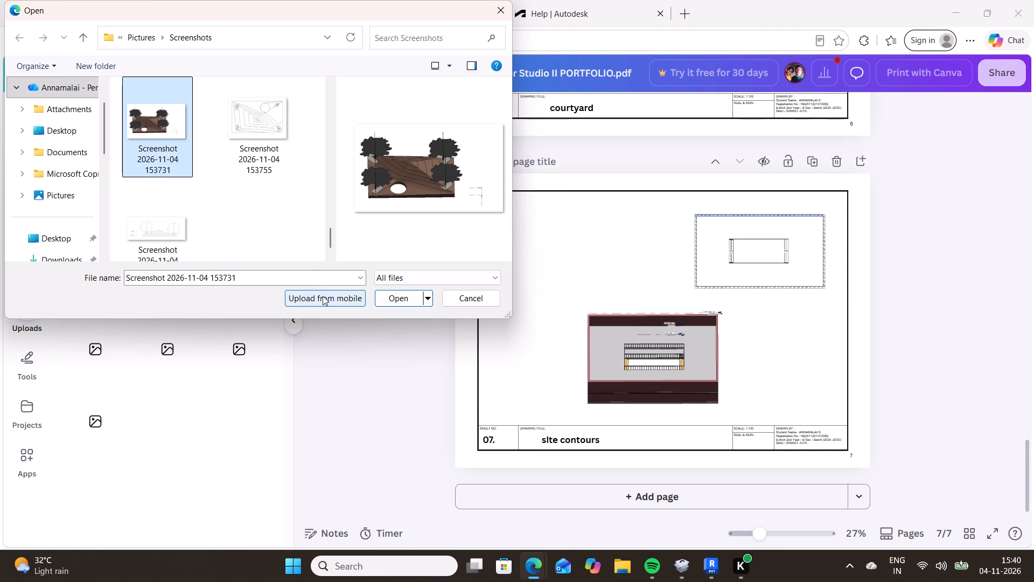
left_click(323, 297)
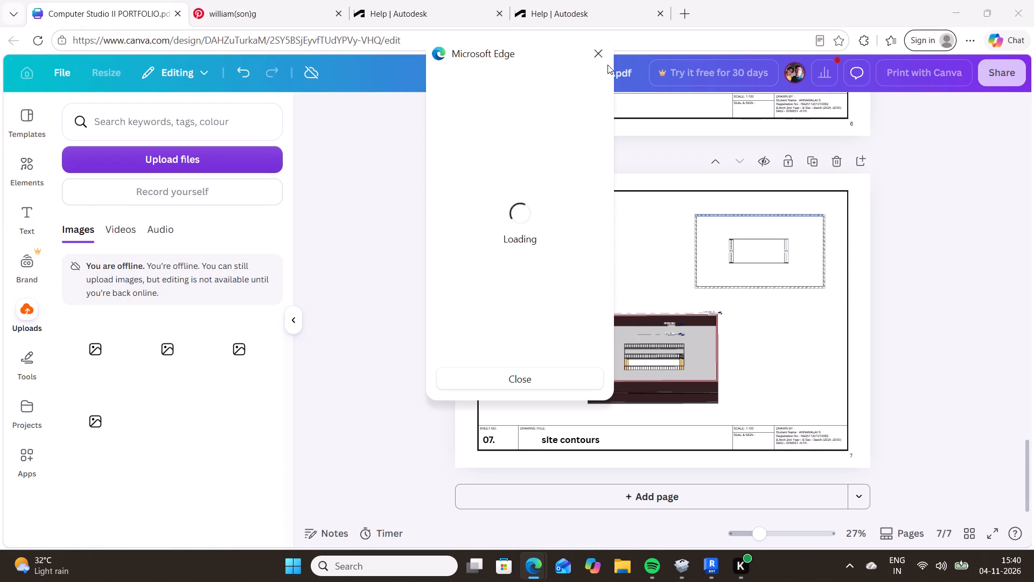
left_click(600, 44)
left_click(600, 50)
left_click(238, 168)
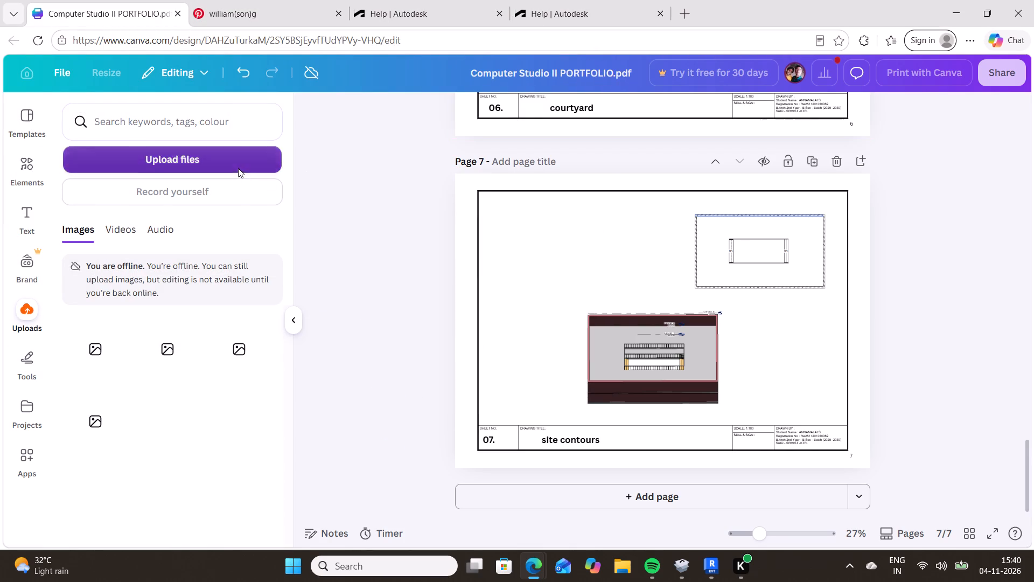
scroll(255, 226, "down", 13)
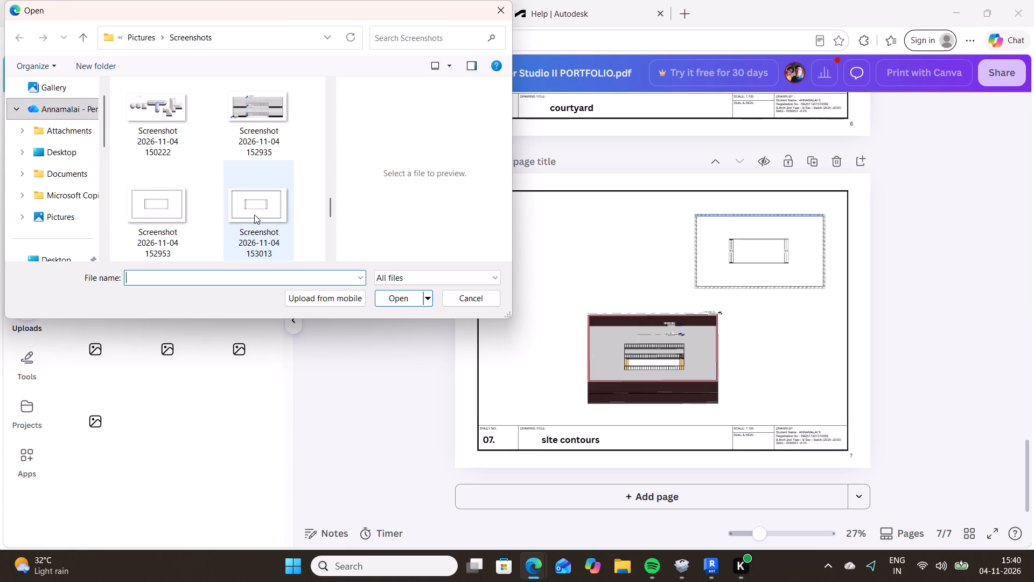
scroll(254, 213, "down", 8)
left_click(155, 110)
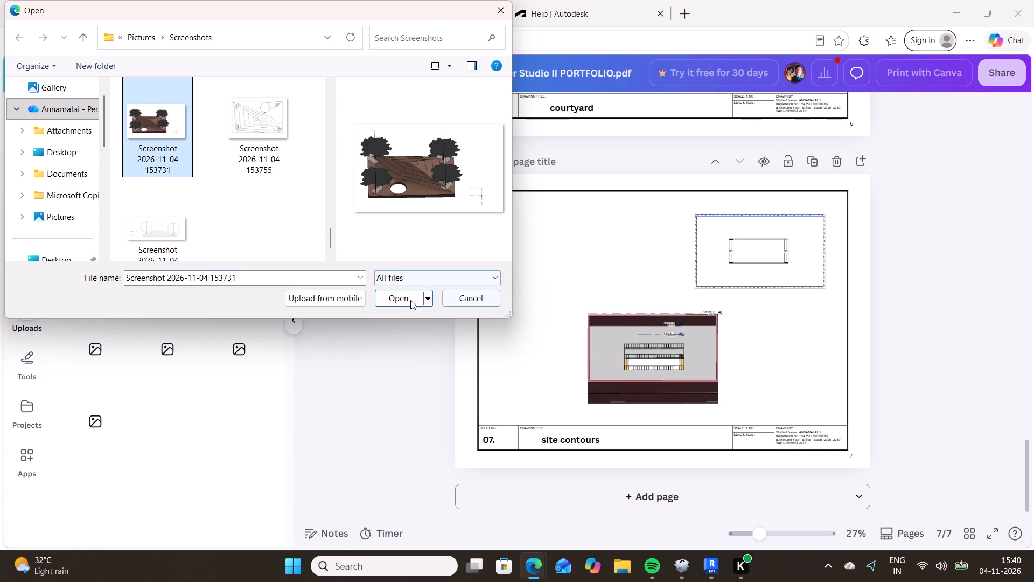
left_click(408, 297)
left_click(117, 357)
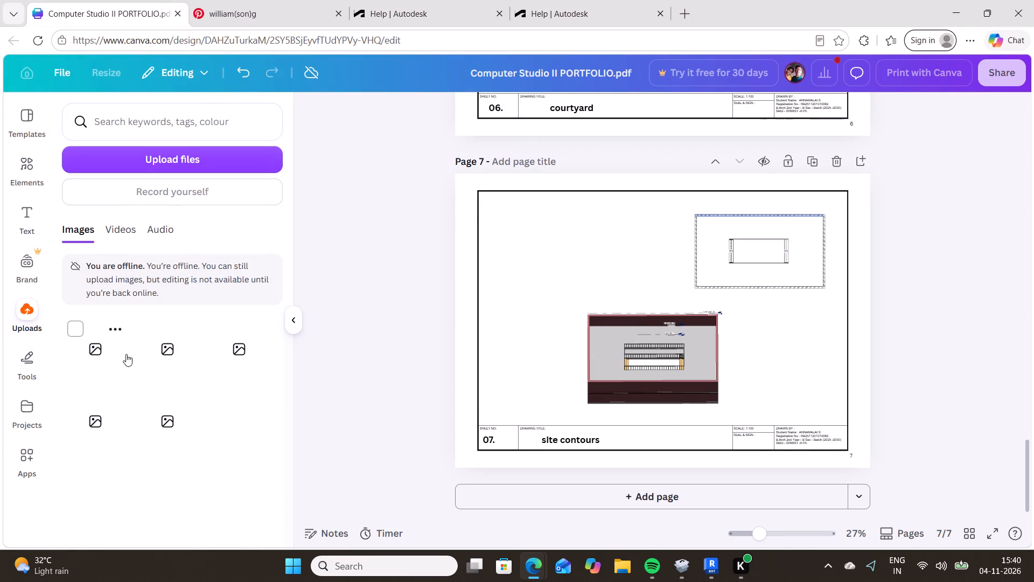
Crop the empty margins at the toposolid image's right, bottom and top edges and place it in the upper left of page 7's sheet.
left_click_drag(677, 362, 689, 373)
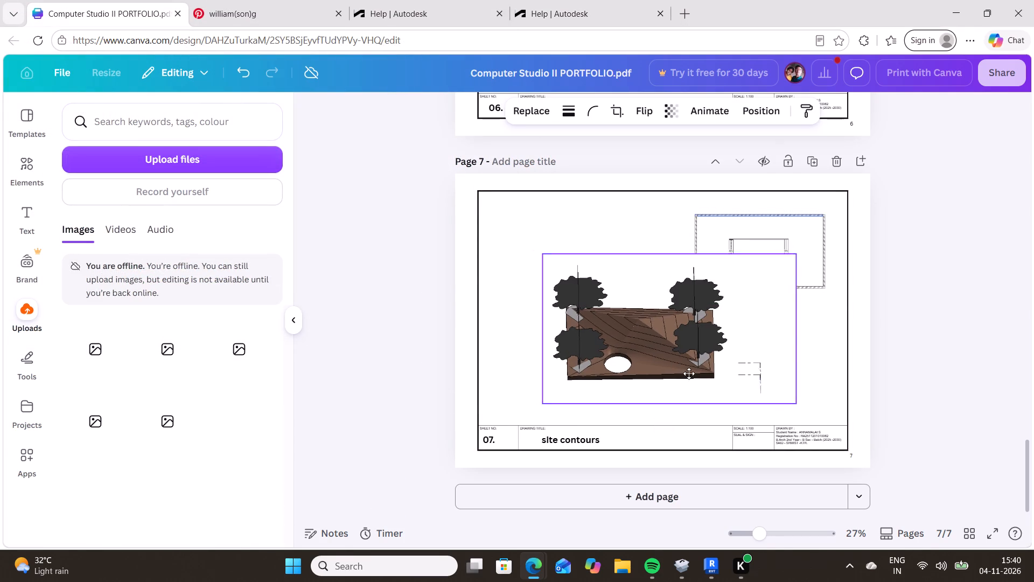
left_click_drag(689, 373, 697, 394)
left_click_drag(808, 357, 771, 352)
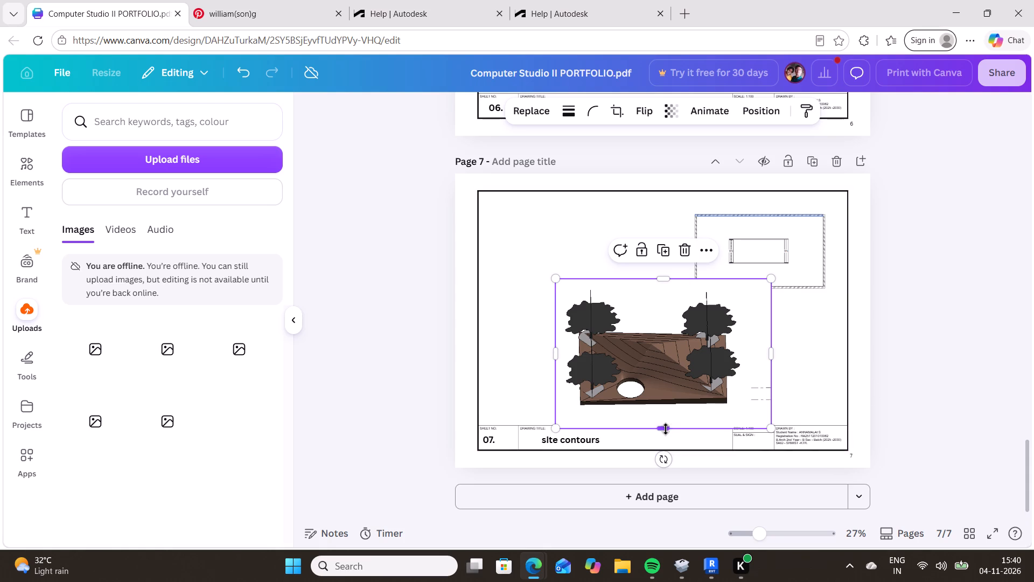
left_click_drag(666, 429, 666, 414)
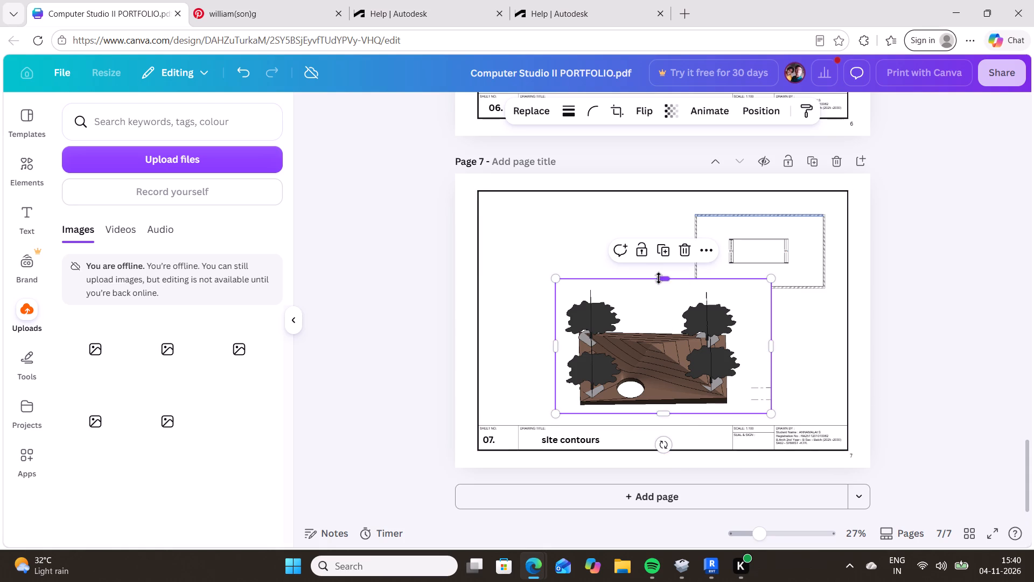
left_click_drag(659, 278, 666, 296)
left_click(493, 335)
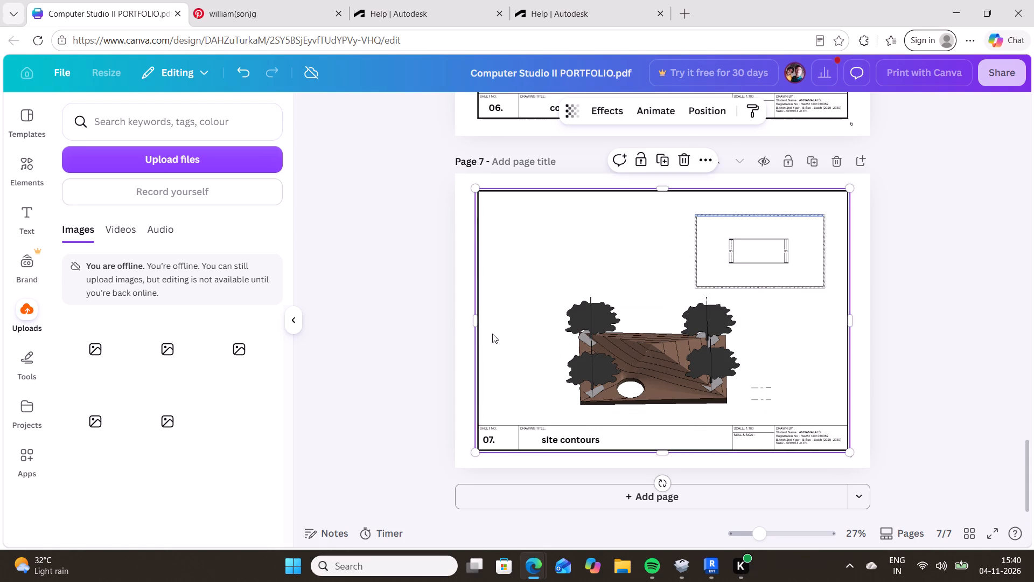
left_click_drag(657, 381, 606, 306)
Delete the courtyard section image and the courtyard plan image from page 7.
left_click(642, 379)
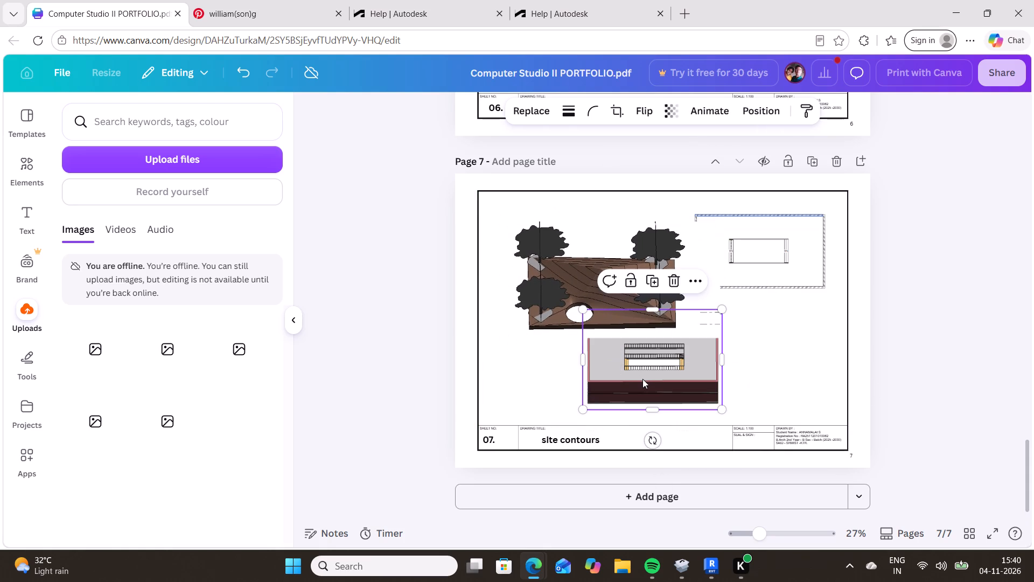
key("Delete")
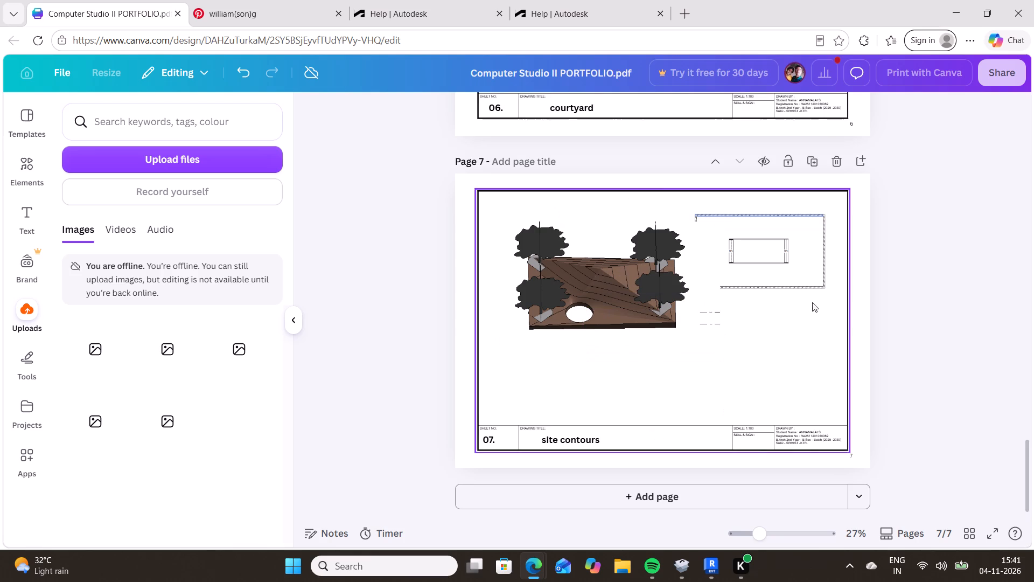
left_click(821, 283)
key("Delete")
Move the toposolid image to the lower centre of page 7's sheet, just above the title block, and enlarge it slightly.
left_click_drag(632, 295, 677, 370)
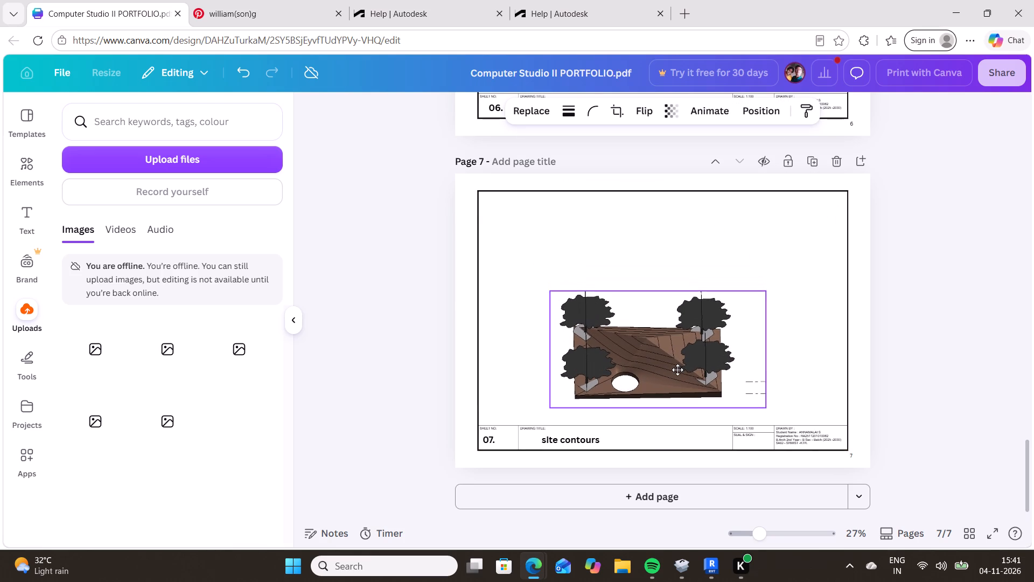
left_click_drag(677, 370, 670, 373)
left_click(339, 347)
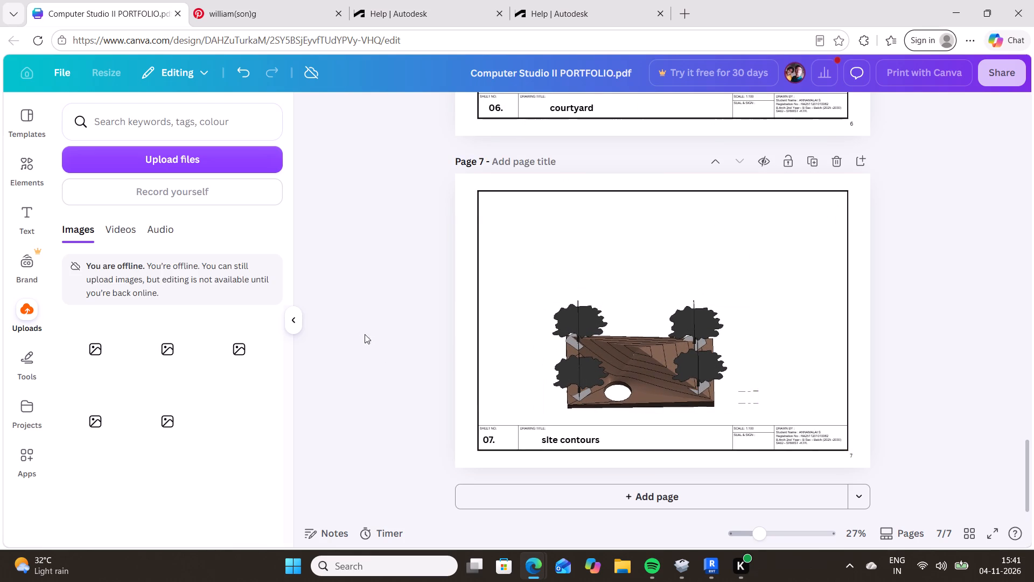
left_click_drag(641, 343, 659, 343)
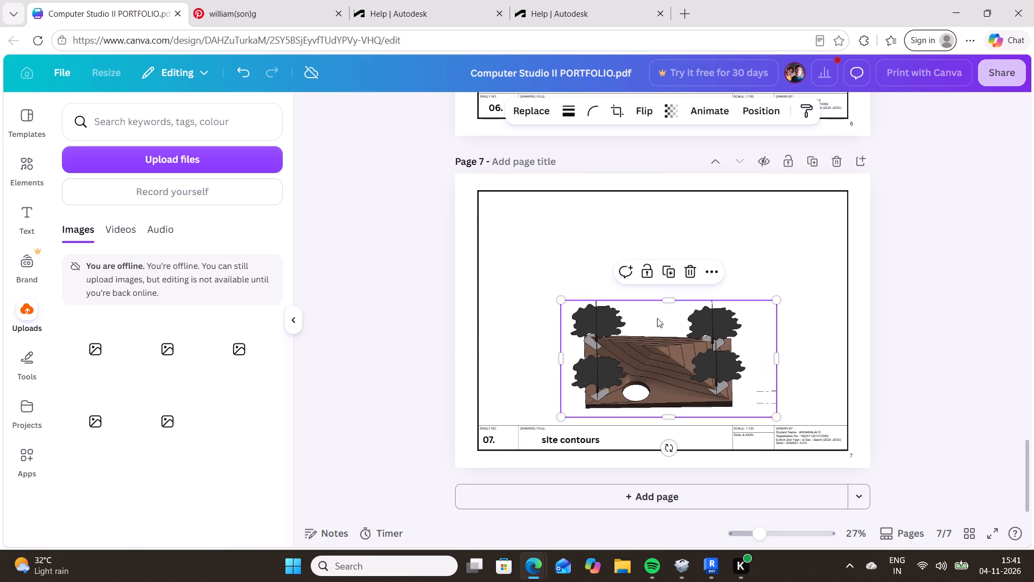
left_click_drag(779, 300, 789, 285)
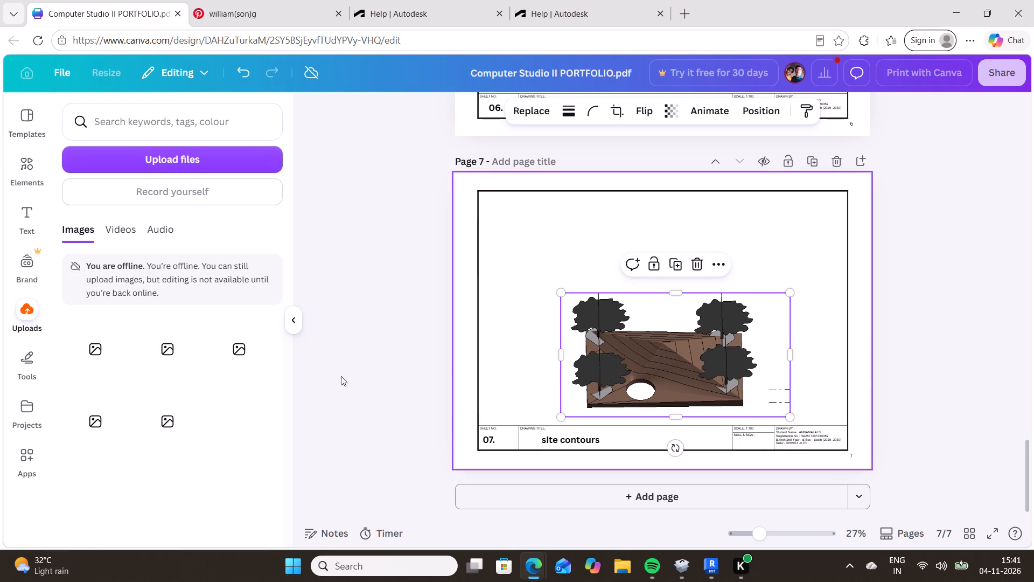
left_click(292, 375)
left_click(113, 163)
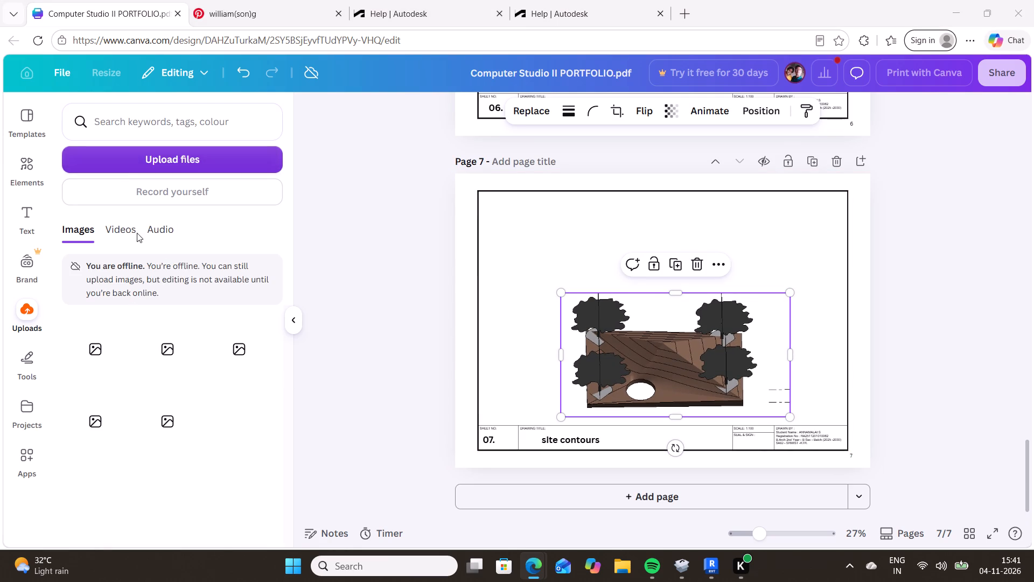
scroll(234, 207, "down", 13)
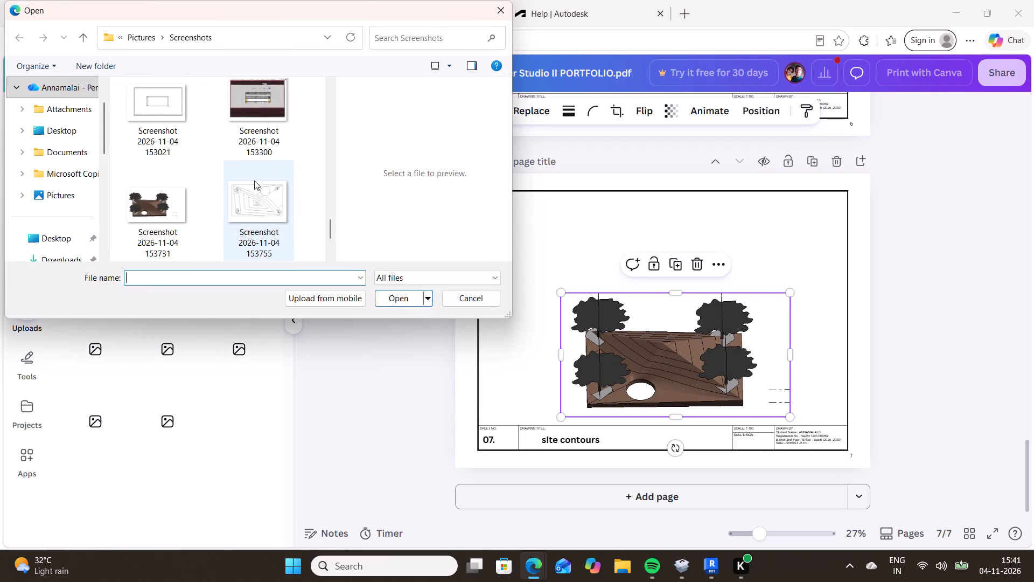
scroll(256, 179, "down", 4)
left_click(278, 97)
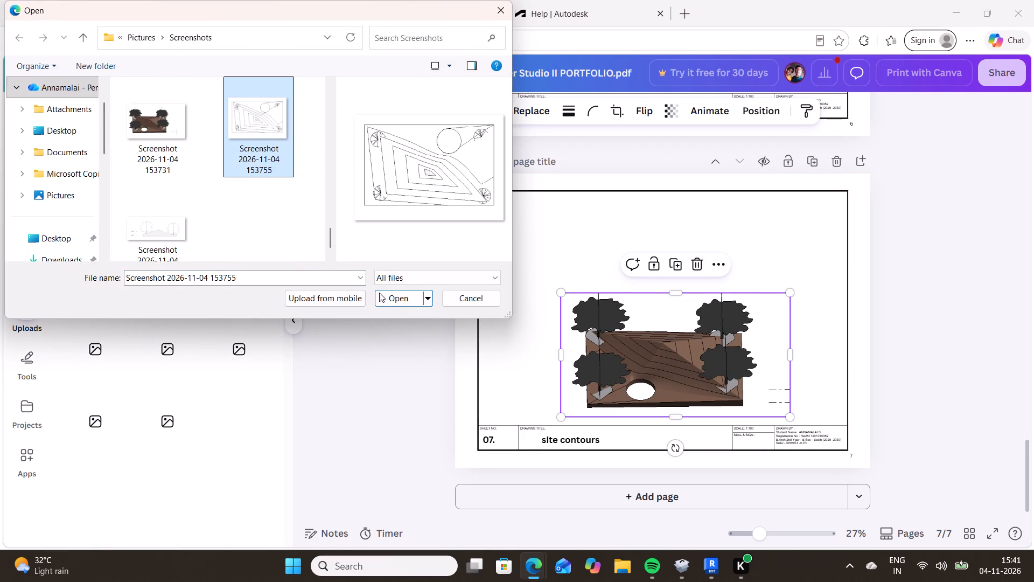
left_click(402, 294)
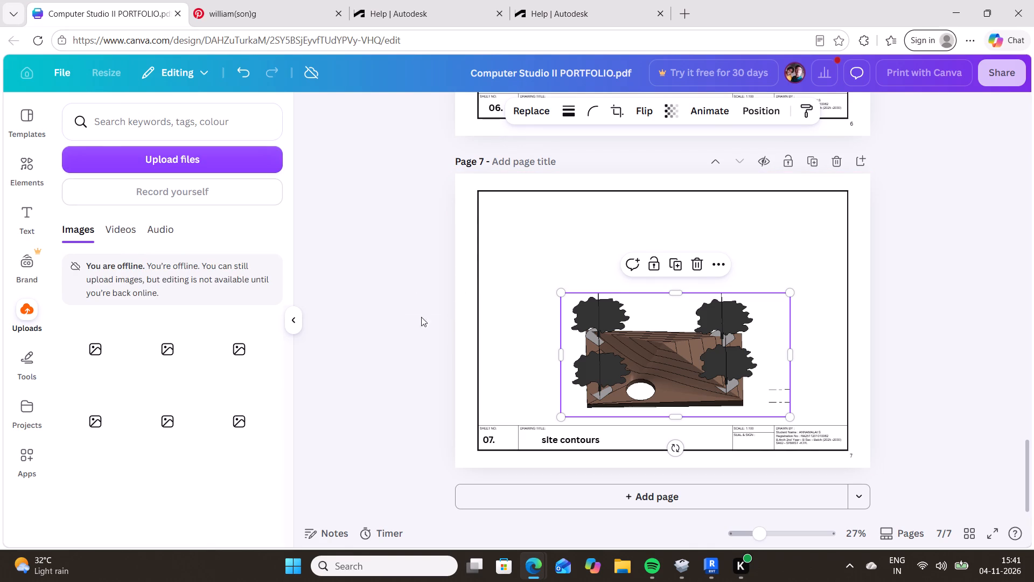
left_click(114, 363)
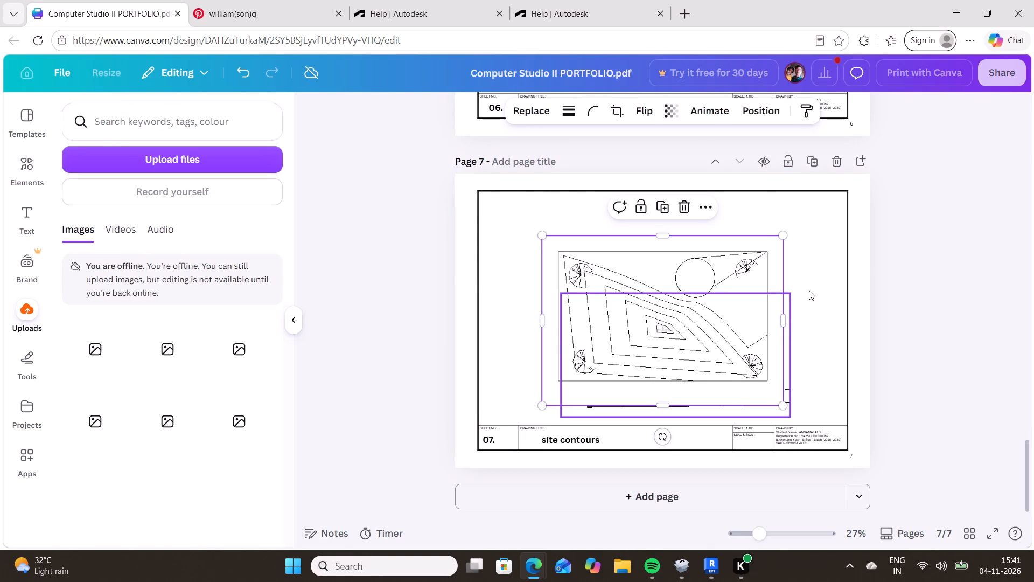
Shrink the contour plan image to about half its size and place it in the upper left of page 7's sheet.
left_click_drag(783, 236, 682, 365)
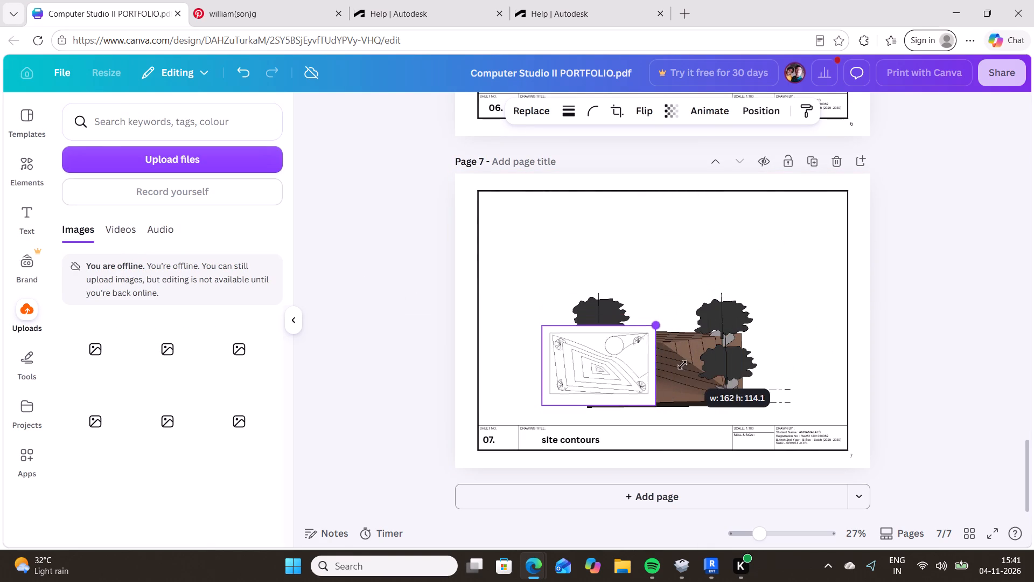
left_click_drag(682, 365, 692, 348)
left_click_drag(607, 375, 552, 257)
left_click(367, 359)
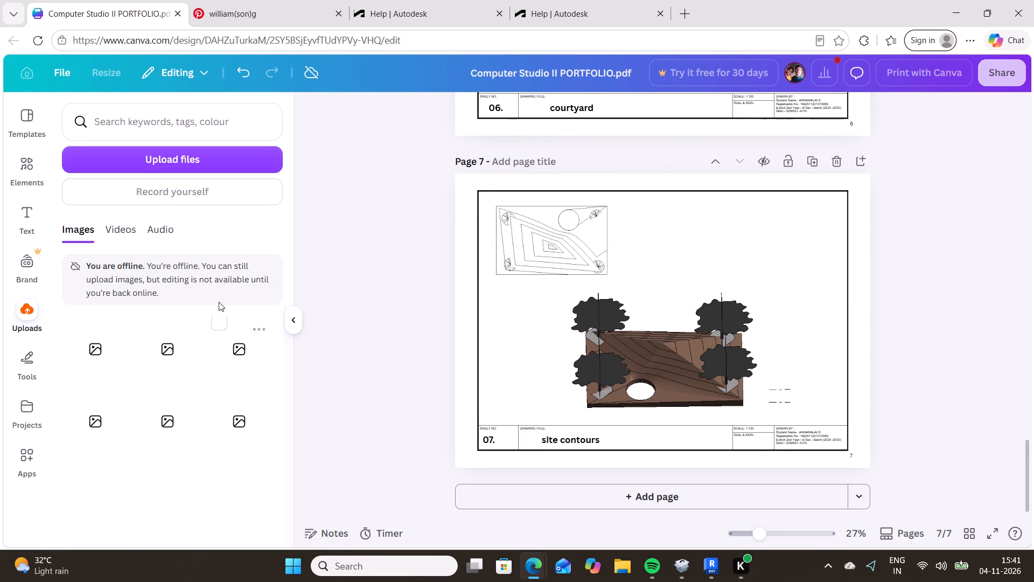
left_click(173, 165)
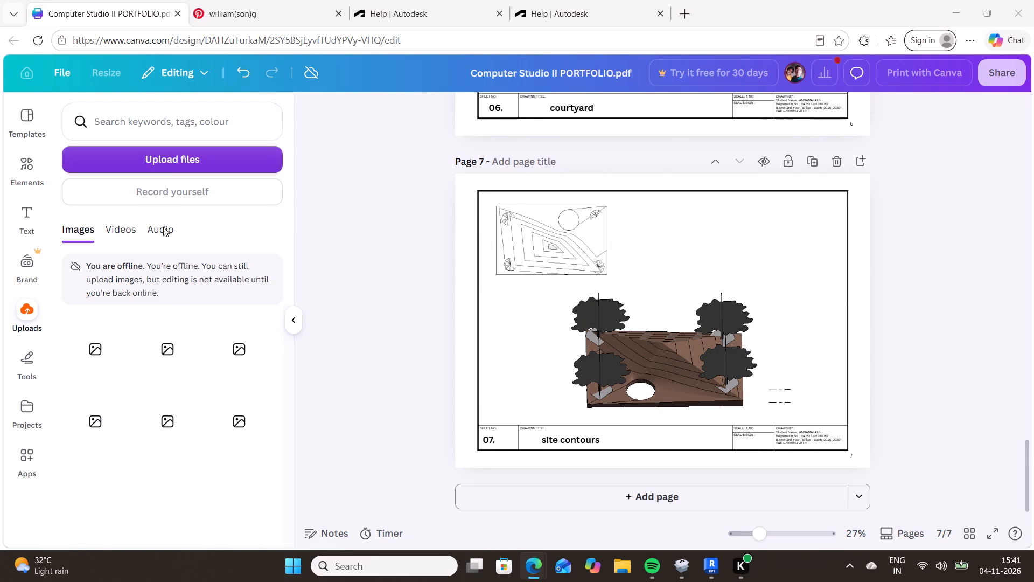
scroll(157, 257, "down", 6)
scroll(234, 156, "down", 2)
scroll(236, 157, "up", 1)
scroll(236, 157, "down", 8)
scroll(207, 198, "down", 3)
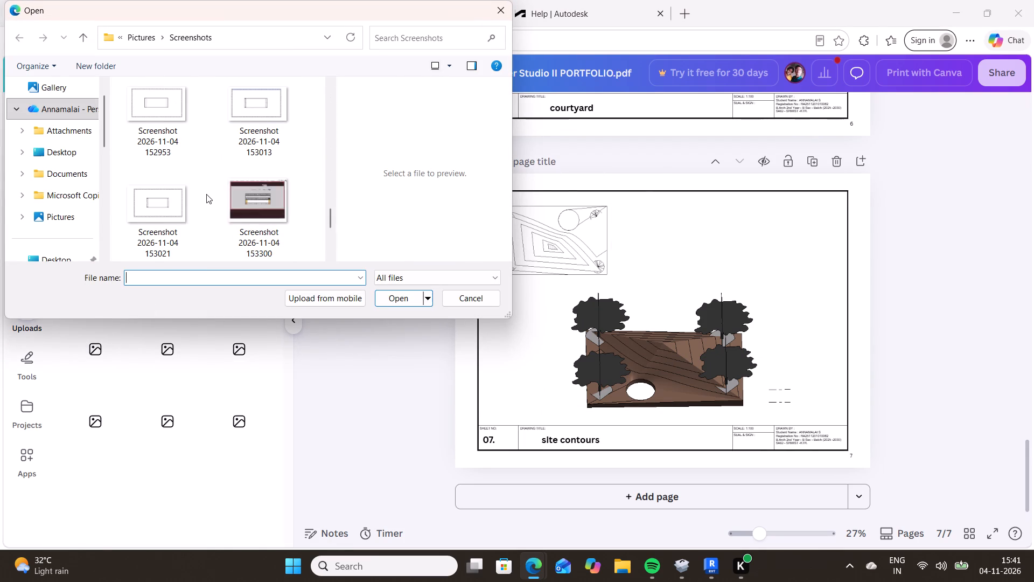
scroll(206, 191, "down", 5)
left_click(173, 211)
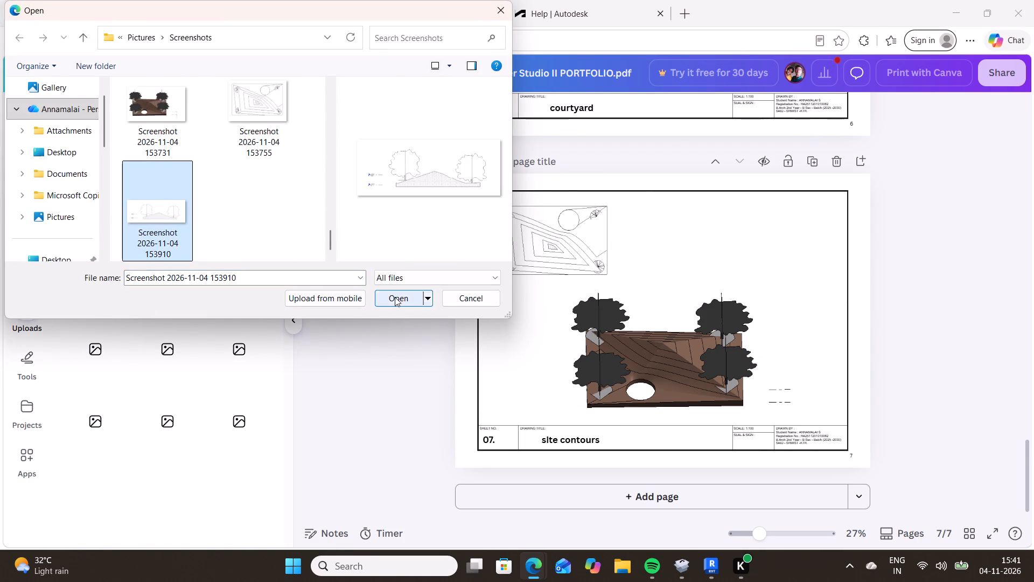
left_click(395, 297)
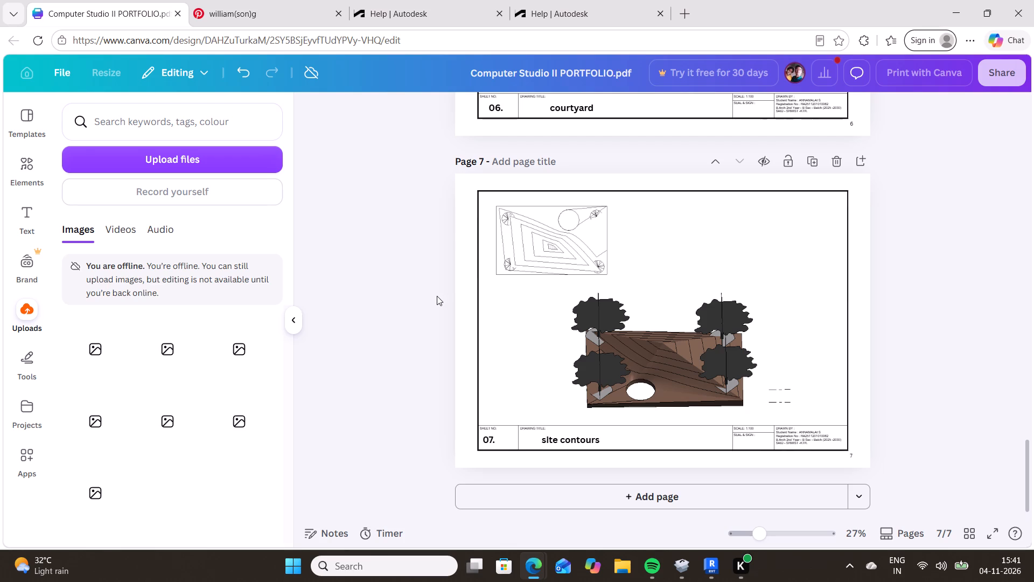
left_click(93, 357)
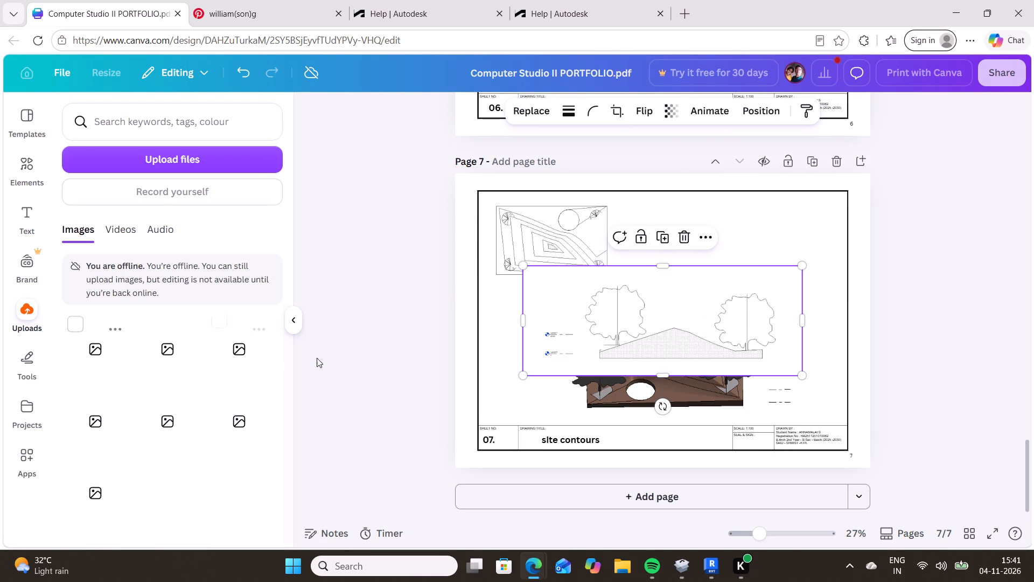
Shrink the site elevation image and place it in the upper right of page 7's sheet, beside the contour plan.
left_click_drag(672, 368, 720, 306)
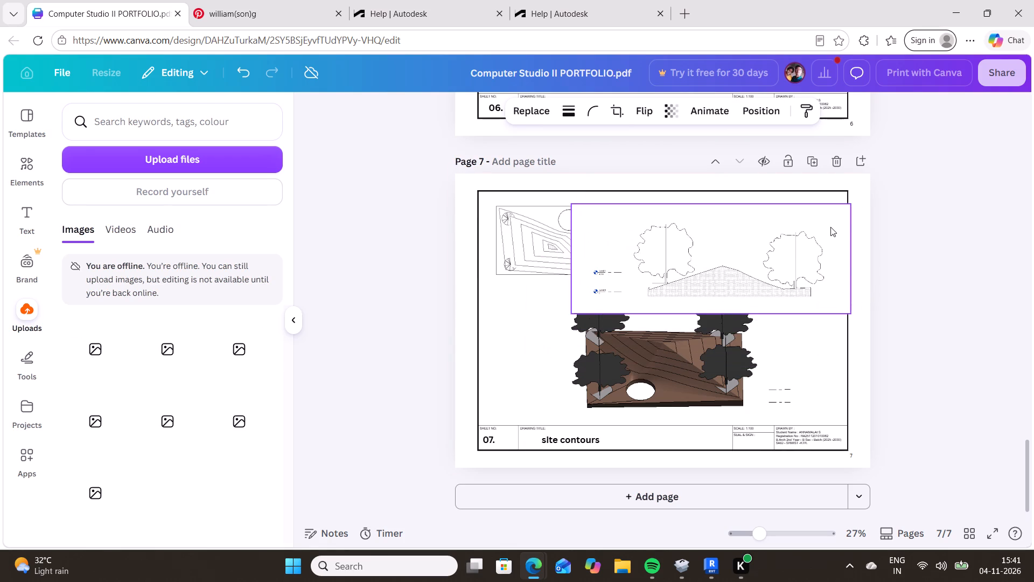
left_click_drag(852, 195, 849, 200)
left_click(849, 200)
left_click(812, 240)
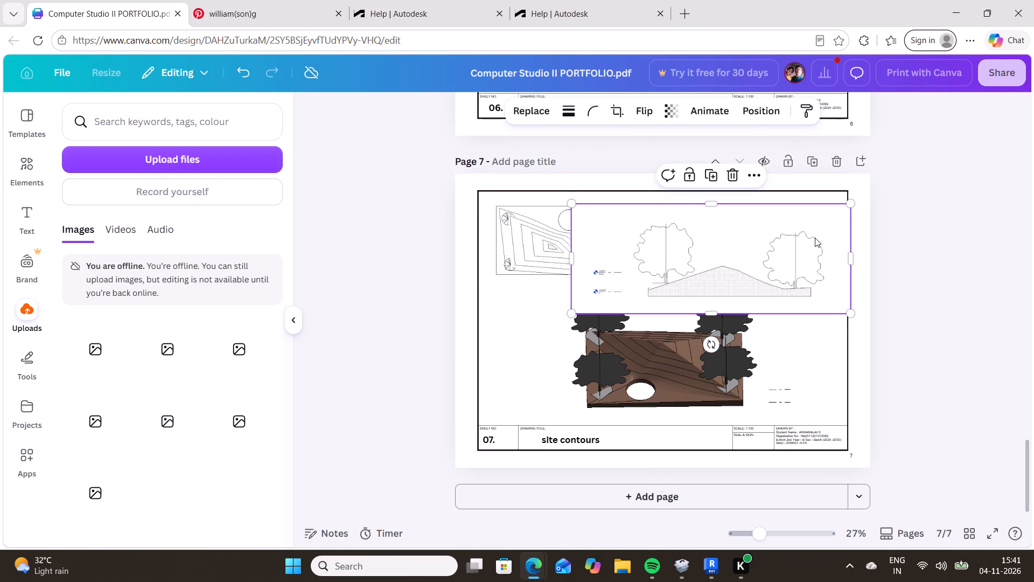
left_click_drag(848, 205, 775, 262)
left_click_drag(686, 285, 748, 251)
left_click(414, 306)
Widen the toposolid image's frame on page 7 at its right edge and slightly at its left edge.
left_click(697, 368)
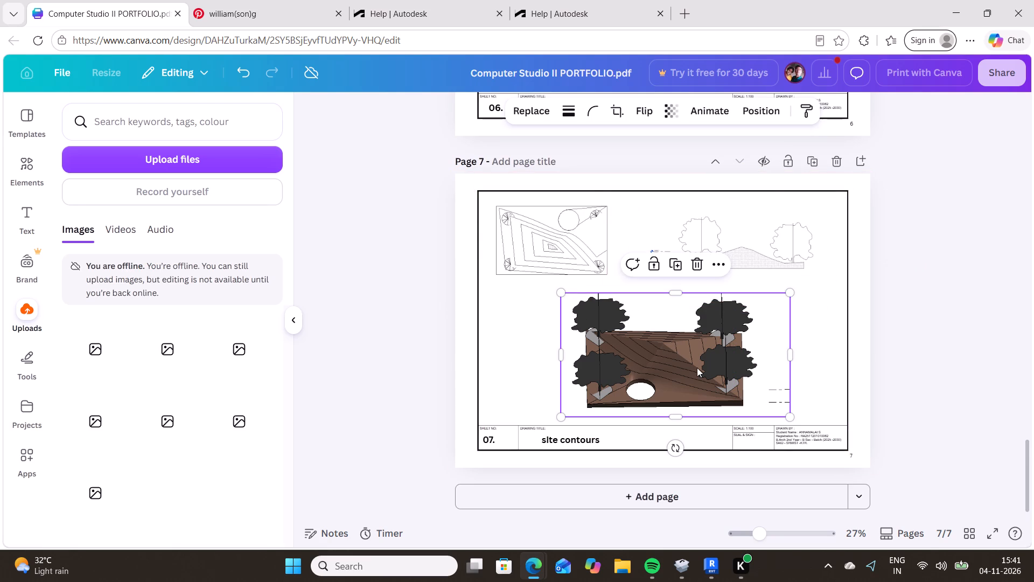
left_click_drag(788, 354, 807, 345)
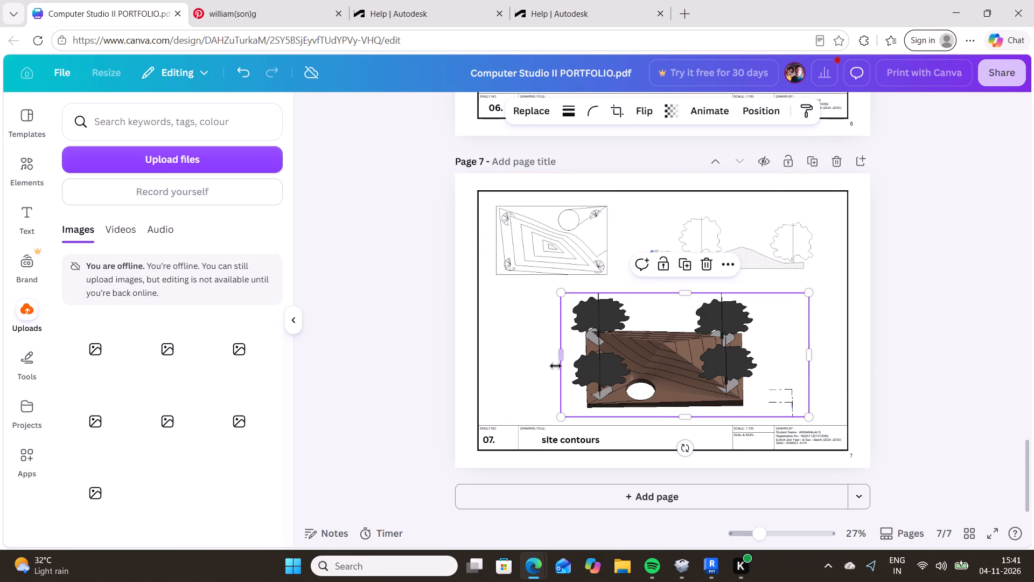
left_click_drag(562, 353, 556, 359)
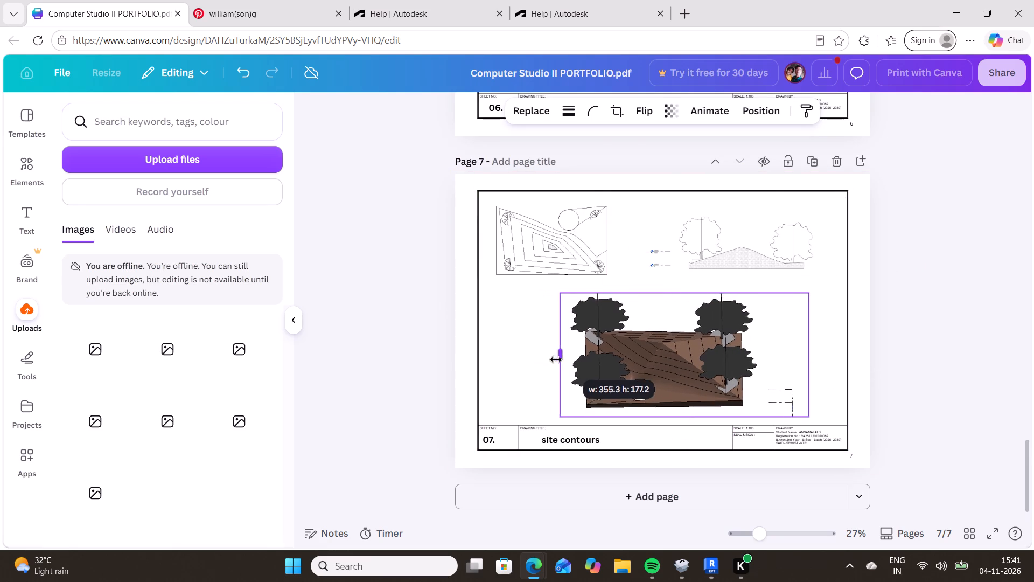
left_click_drag(556, 359, 557, 350)
left_click(403, 345)
Duplicate page 7, the finished site contours sheet, as page 8.
scroll(615, 276, "down", 3)
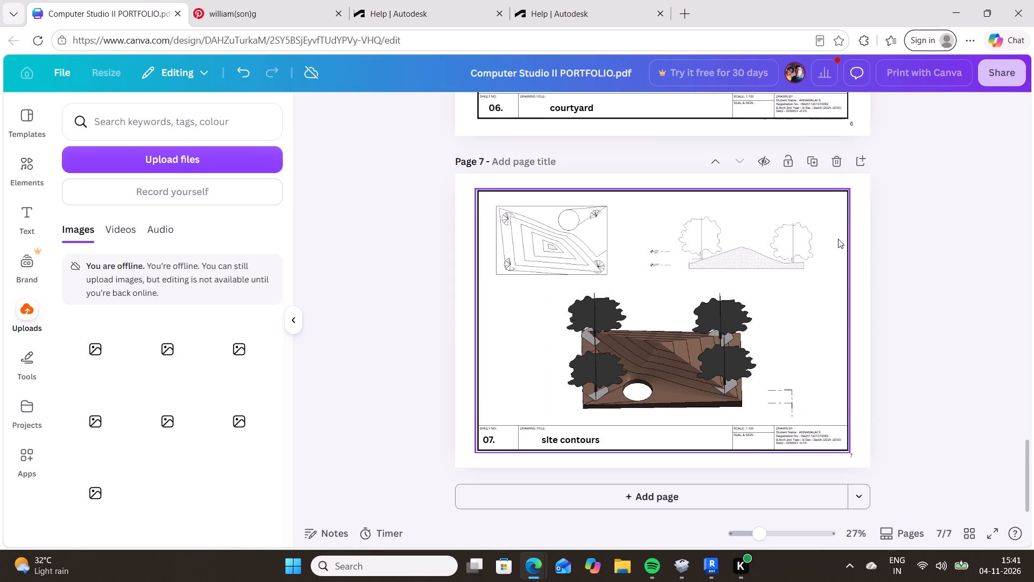
scroll(909, 233, "down", 4)
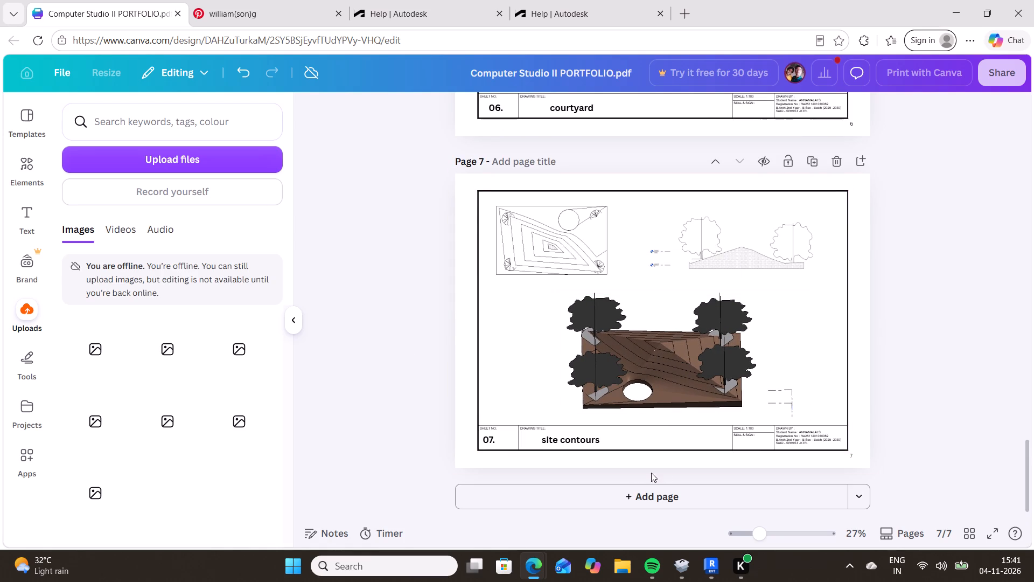
scroll(736, 462, "down", 3)
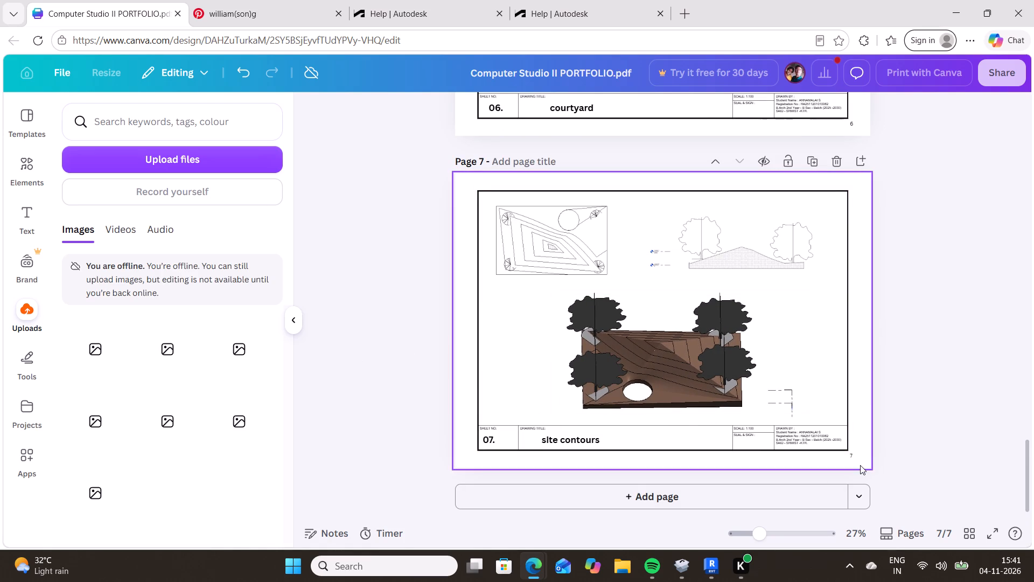
scroll(858, 447, "up", 1)
left_click(813, 230)
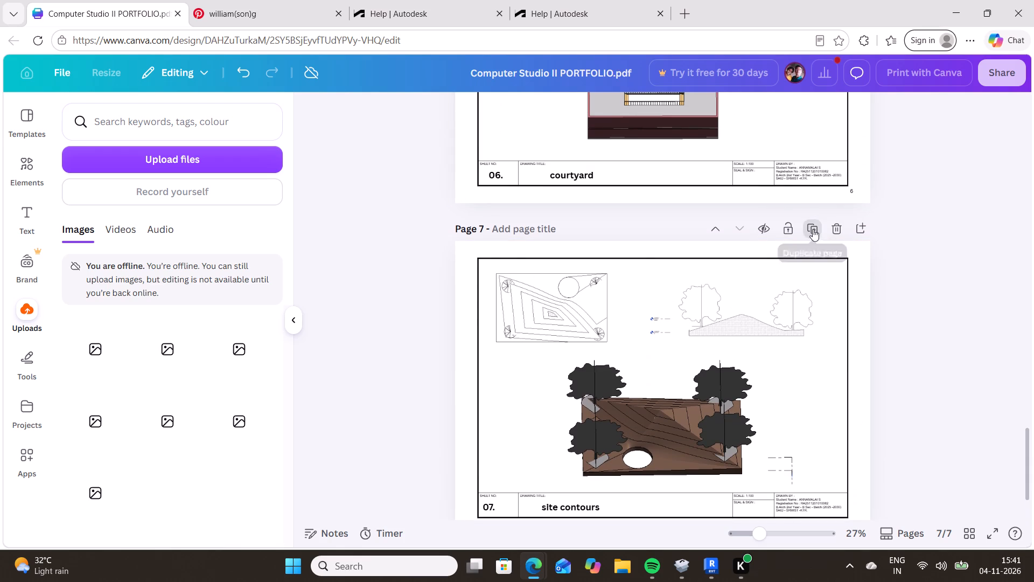
scroll(784, 290, "down", 3)
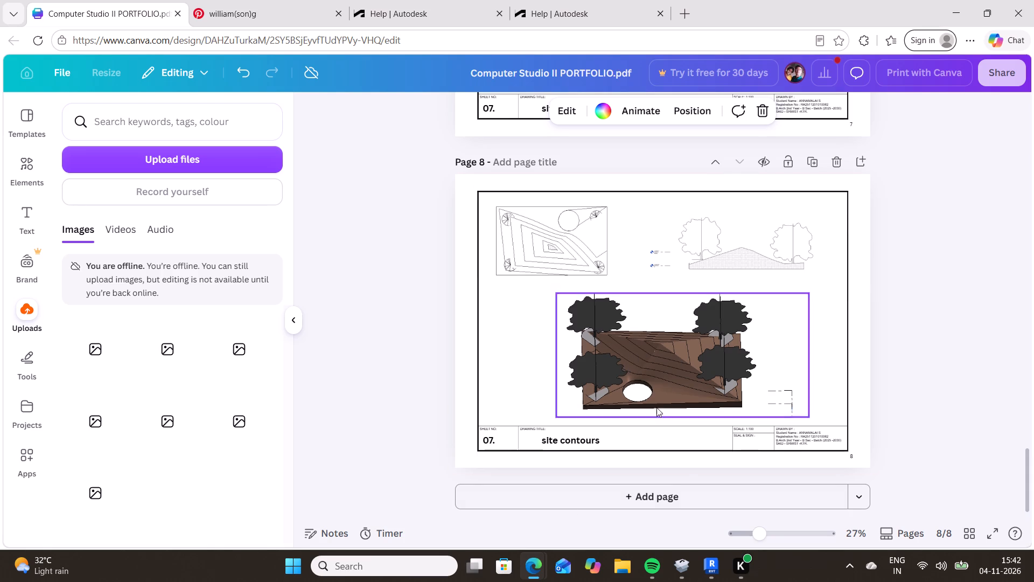
Delete the "site contours" drawing title from page 8's title block, keeping the sheet number 07.
scroll(551, 414, "down", 5)
scroll(647, 319, "up", 6)
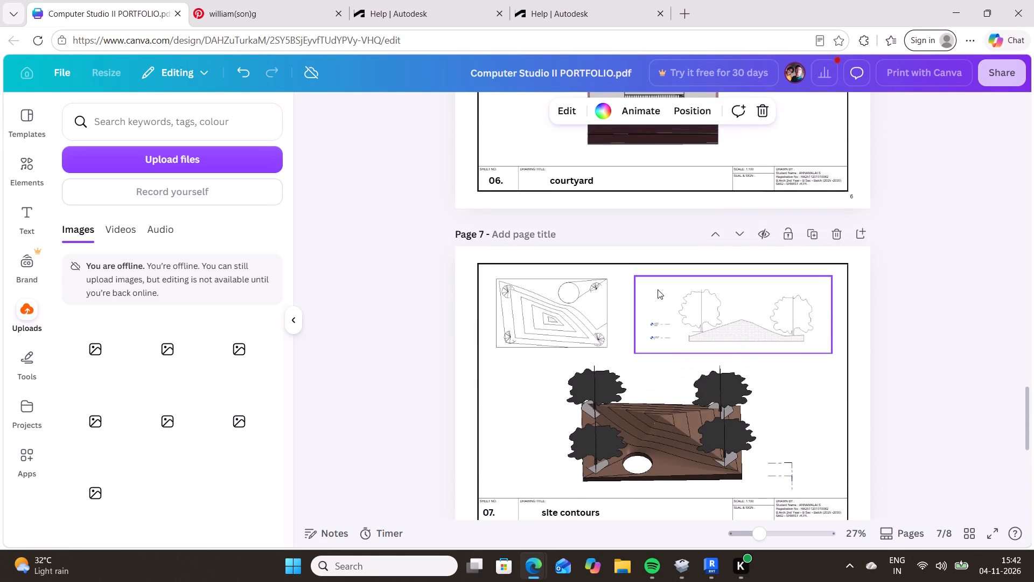
scroll(658, 289, "down", 8)
left_click(607, 449)
double_click(604, 437)
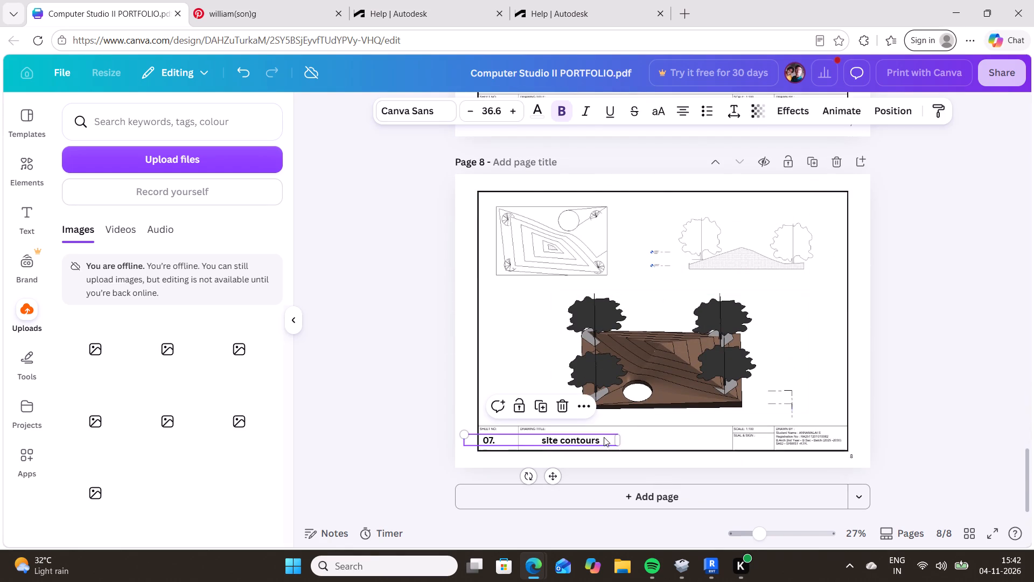
left_click(602, 436)
left_click(602, 436)
left_click_drag(602, 436, 600, 441)
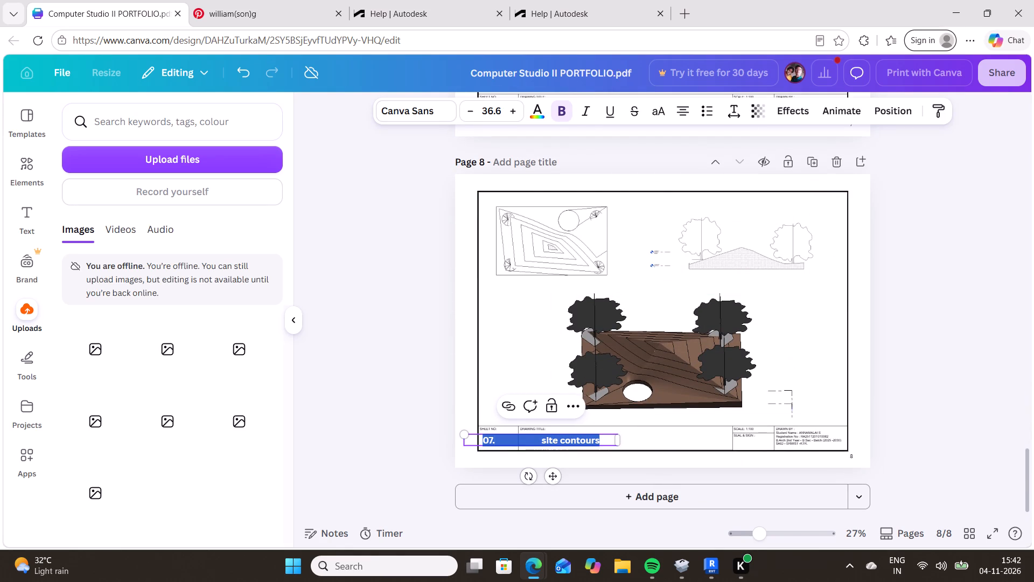
left_click(602, 444)
left_click(408, 476)
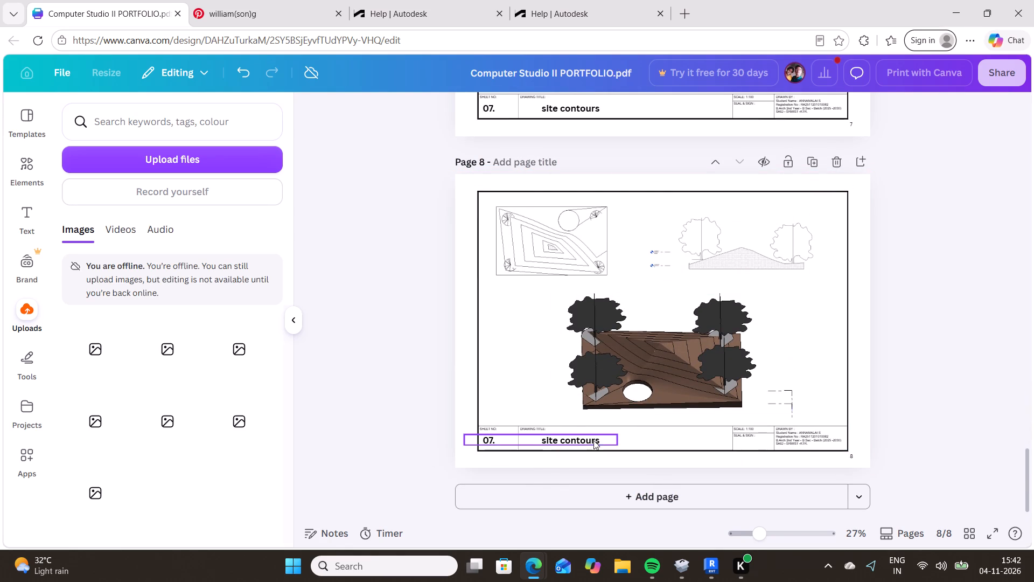
left_click(595, 439)
left_click(602, 442)
double_click(603, 443)
left_click(603, 443)
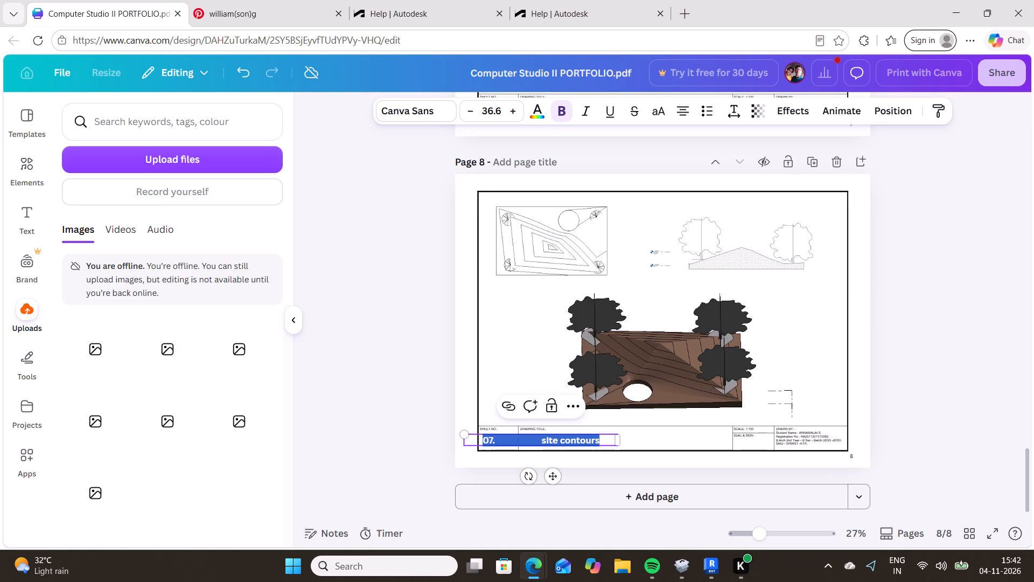
double_click(603, 443)
left_click_drag(403, 447, 414, 448)
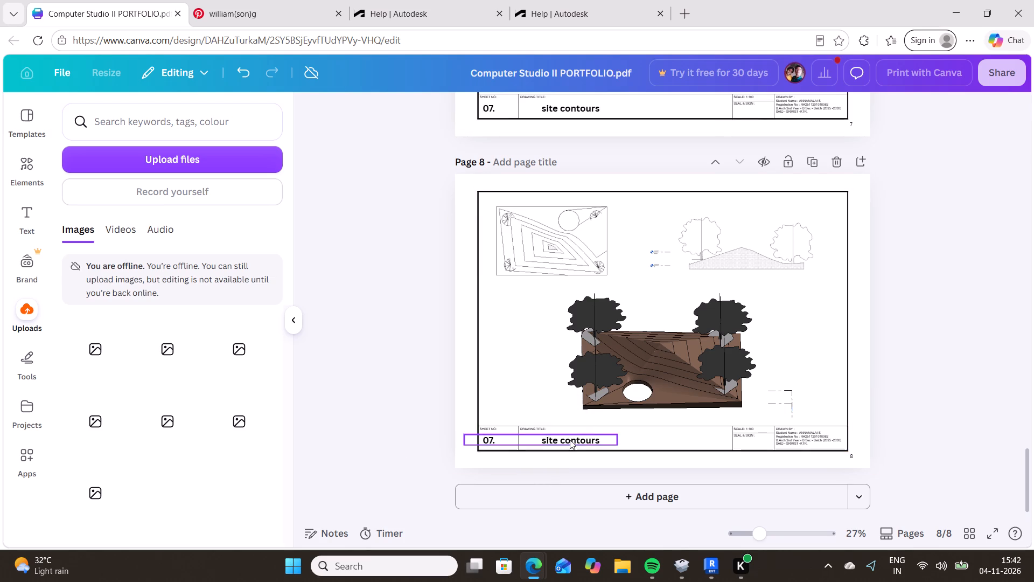
left_click(600, 443)
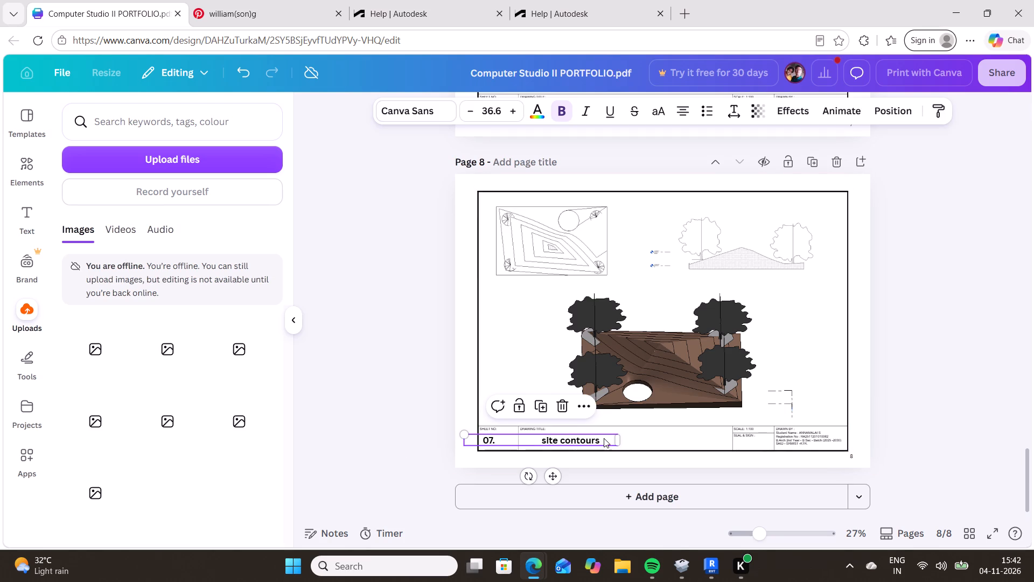
left_click(604, 438)
left_click(604, 438)
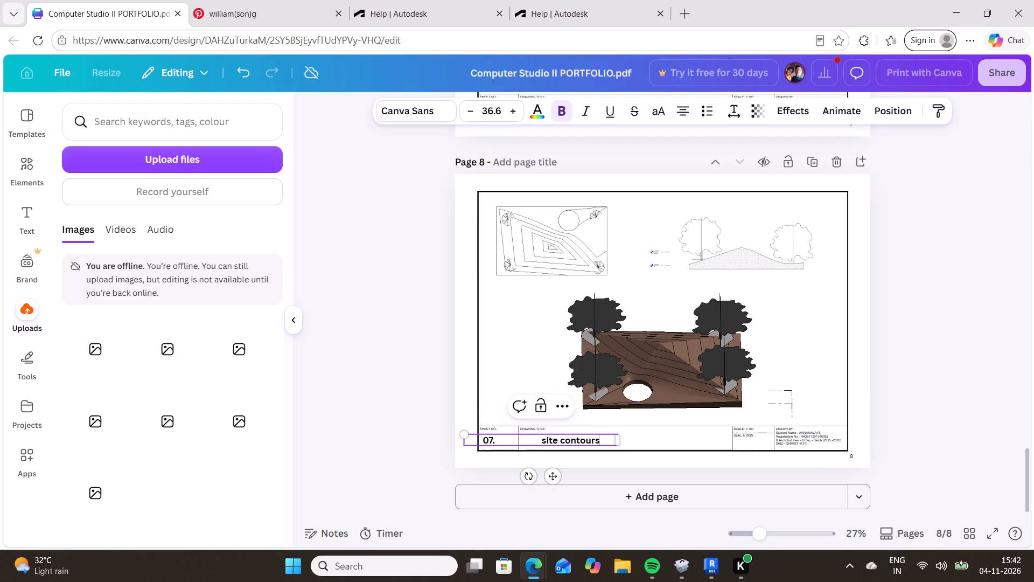
key("BackSpace")
key("BackSpace")
key("BackSpace")
key("BackSpace")
key("BackSpace")
key("BackSpace")
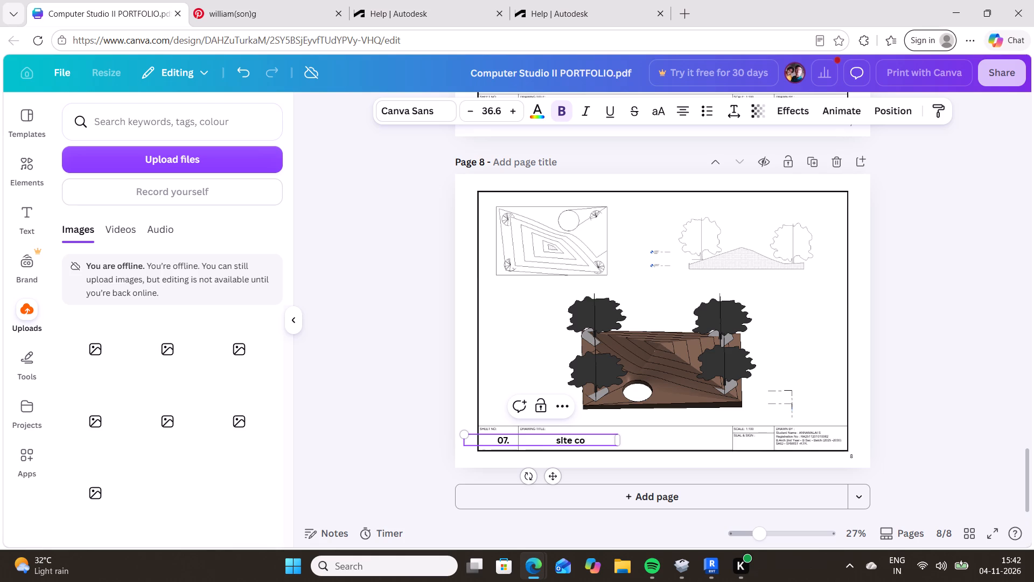
key("BackSpace")
key("BackSpace")
key("BackSpace")
key("BackSpace")
key("BackSpace")
key("BackSpace")
key("BackSpace")
left_click(395, 401)
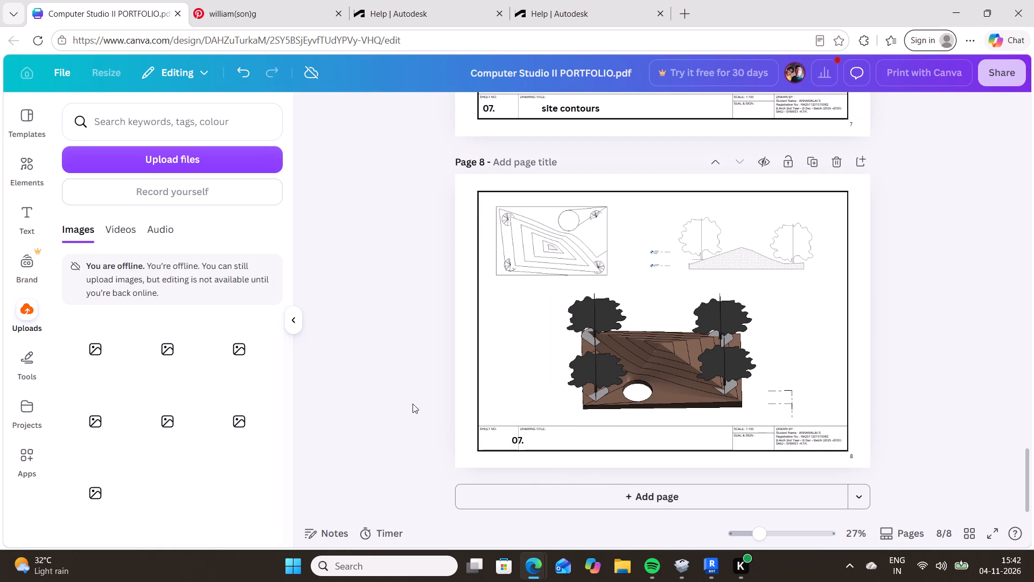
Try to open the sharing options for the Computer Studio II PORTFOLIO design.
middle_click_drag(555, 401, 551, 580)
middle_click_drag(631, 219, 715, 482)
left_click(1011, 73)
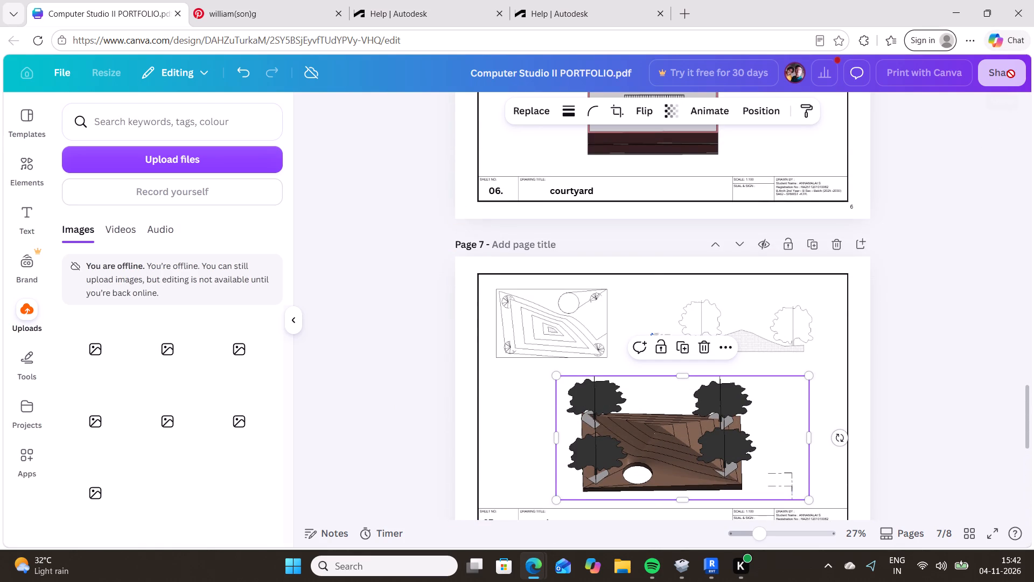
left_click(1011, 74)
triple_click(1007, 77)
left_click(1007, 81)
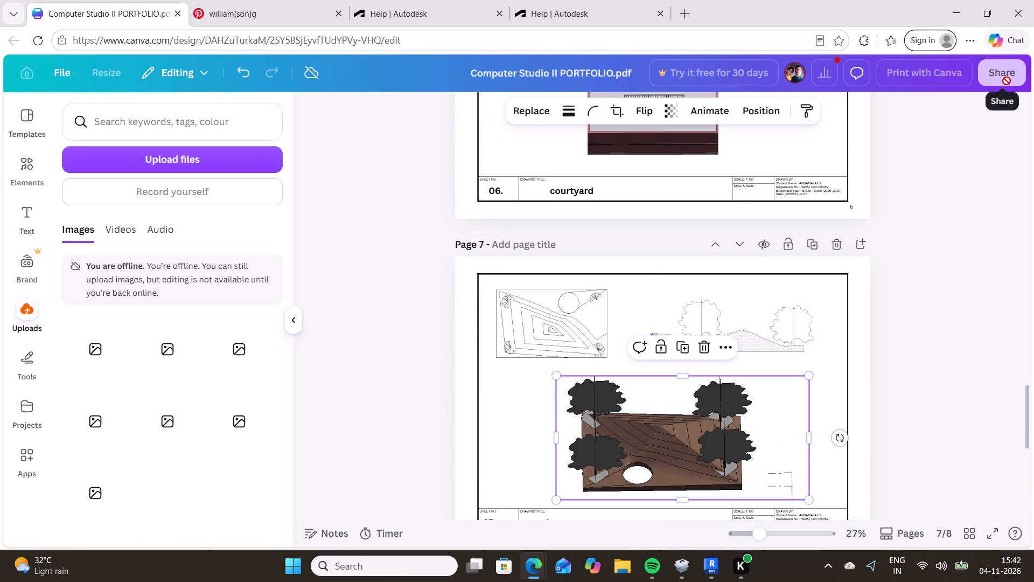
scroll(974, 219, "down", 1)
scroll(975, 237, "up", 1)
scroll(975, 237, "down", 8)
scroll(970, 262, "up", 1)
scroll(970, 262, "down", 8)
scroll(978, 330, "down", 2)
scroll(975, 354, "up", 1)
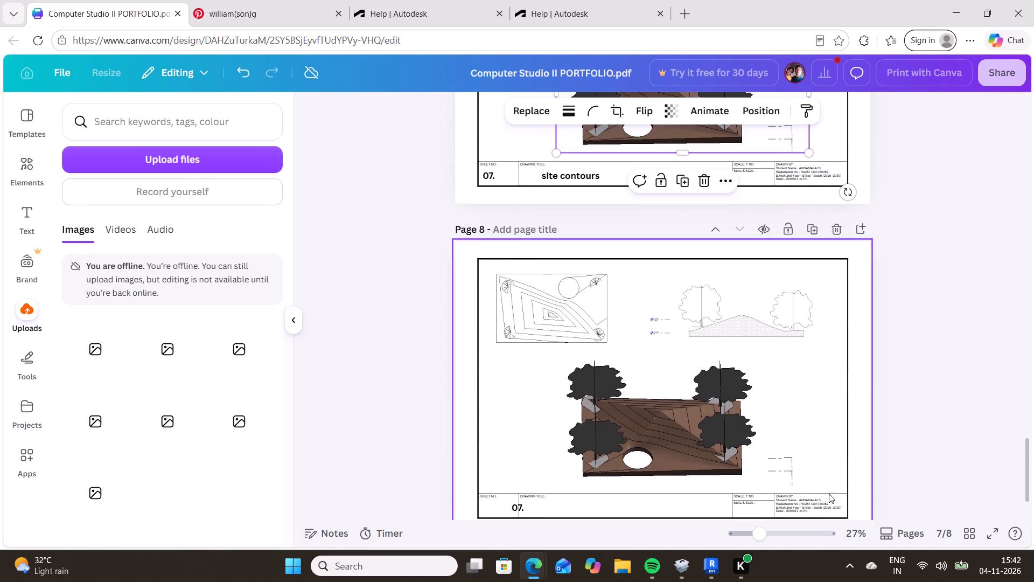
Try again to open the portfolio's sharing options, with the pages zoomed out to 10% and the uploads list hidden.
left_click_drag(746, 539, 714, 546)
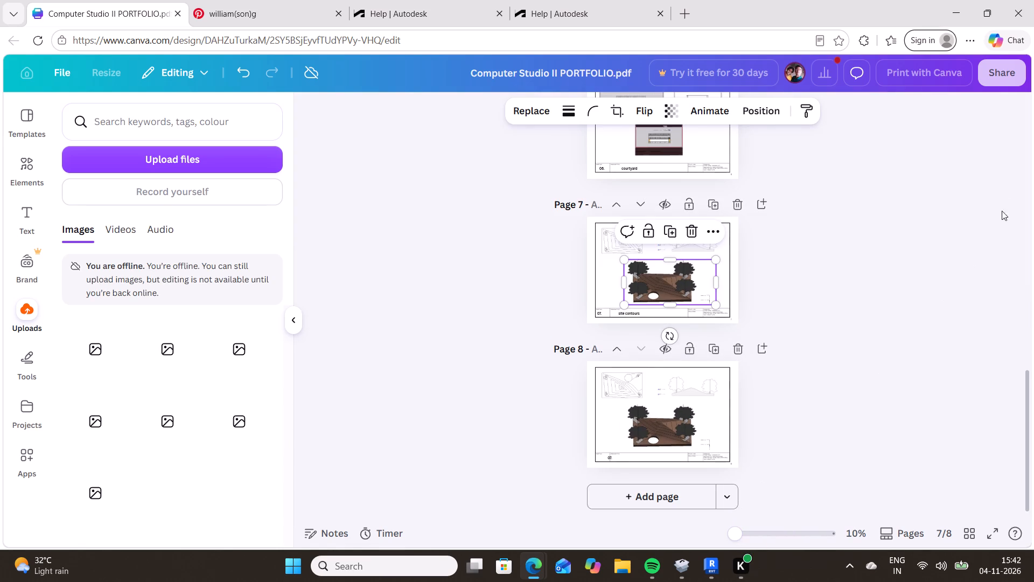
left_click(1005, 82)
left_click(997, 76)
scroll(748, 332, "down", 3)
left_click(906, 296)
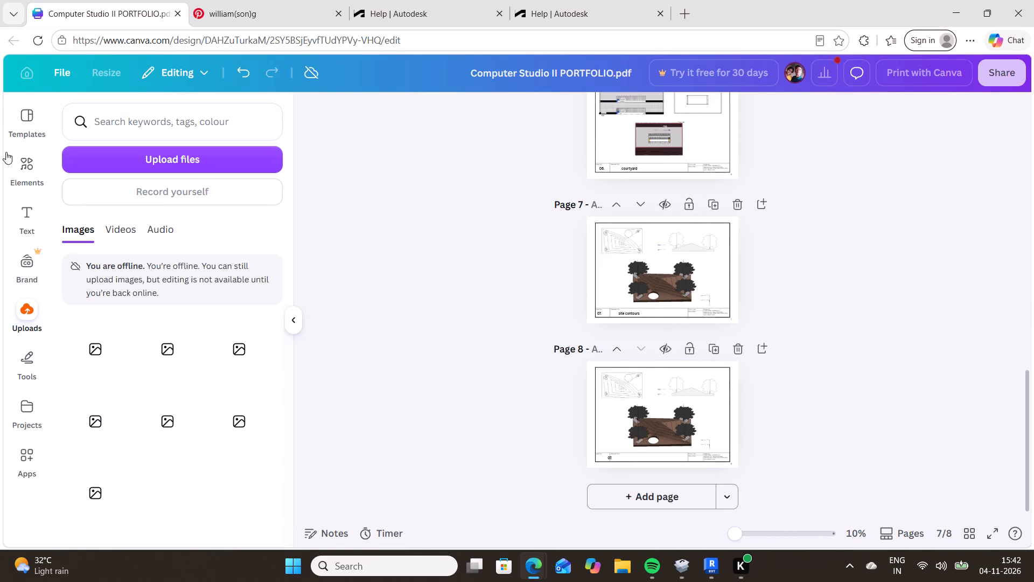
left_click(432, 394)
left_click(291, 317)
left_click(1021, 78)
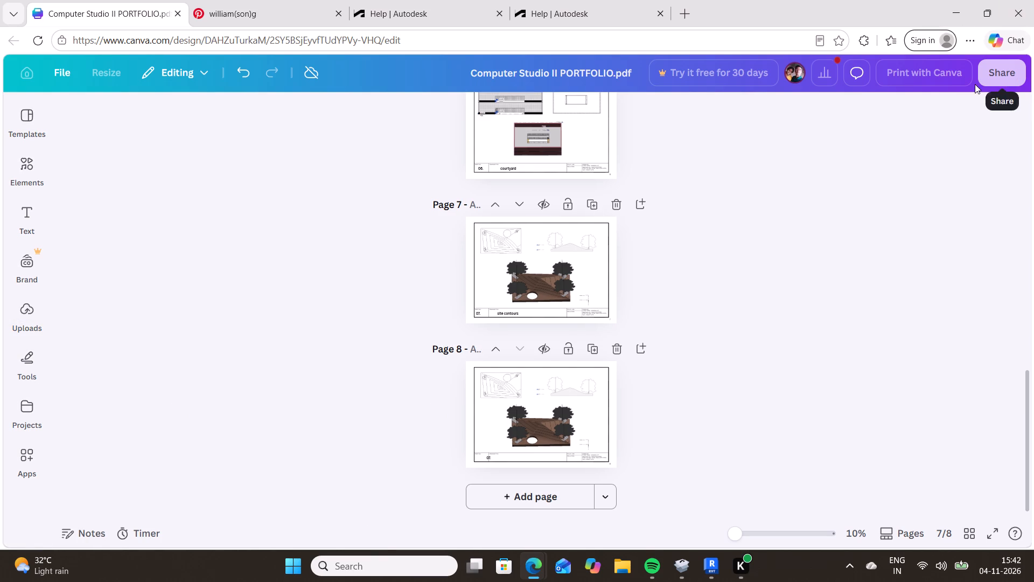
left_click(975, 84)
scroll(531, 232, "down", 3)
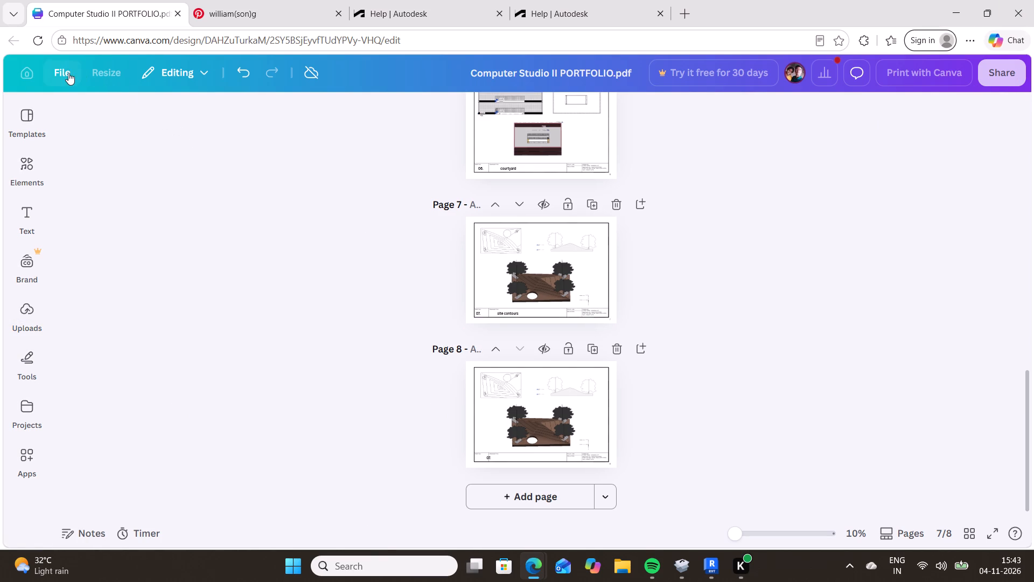
Open the portfolio design's file options.
left_click(65, 74)
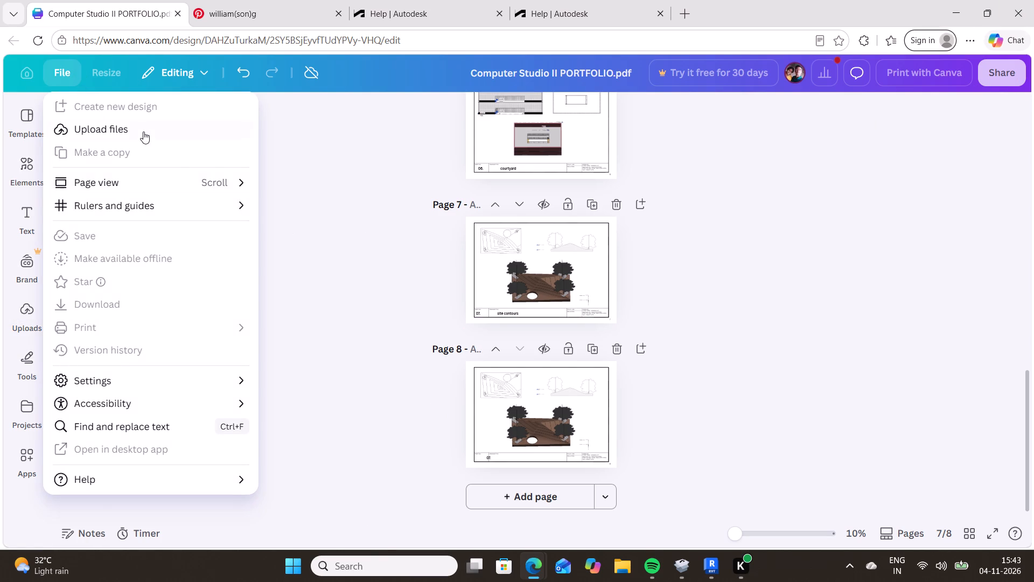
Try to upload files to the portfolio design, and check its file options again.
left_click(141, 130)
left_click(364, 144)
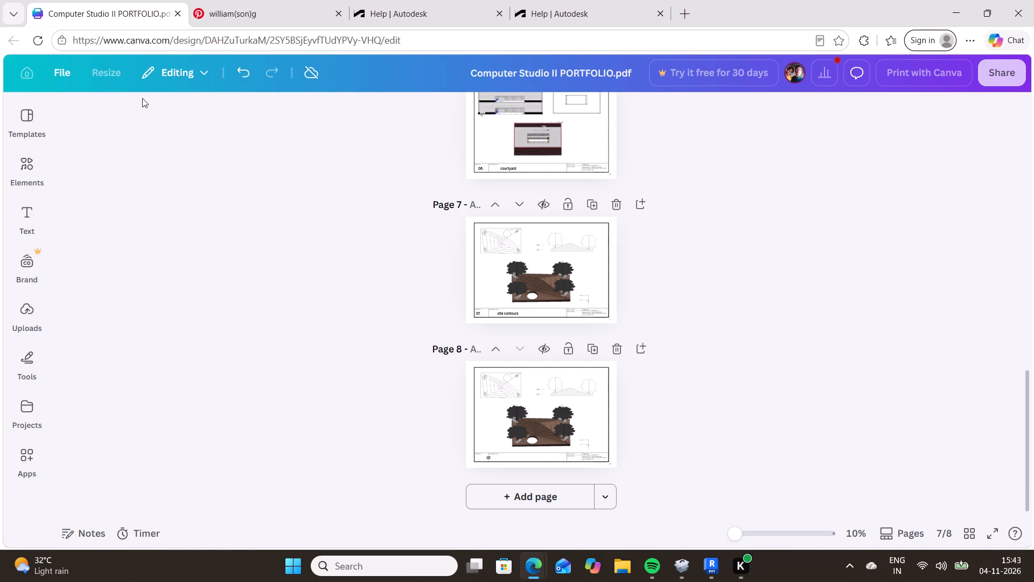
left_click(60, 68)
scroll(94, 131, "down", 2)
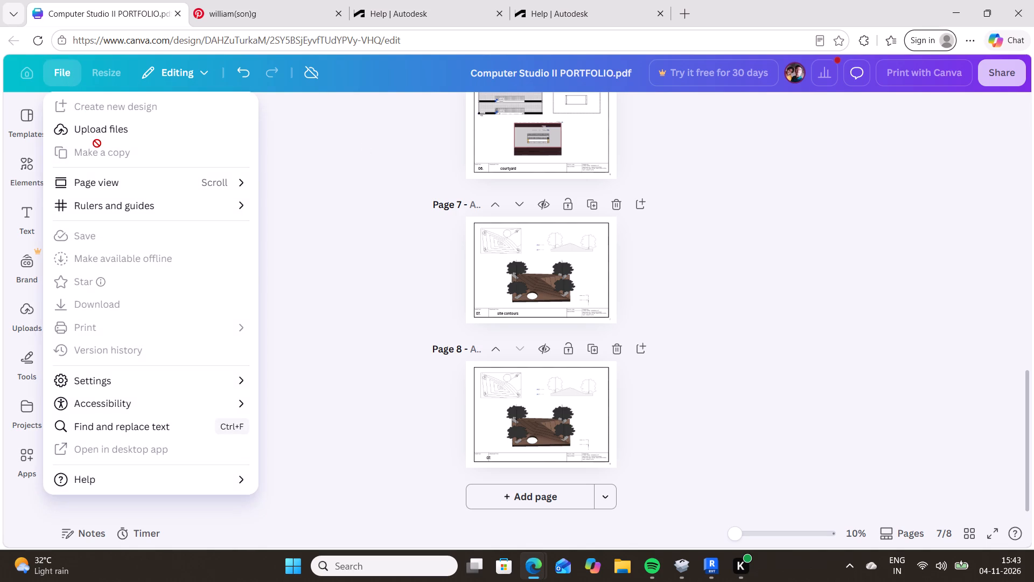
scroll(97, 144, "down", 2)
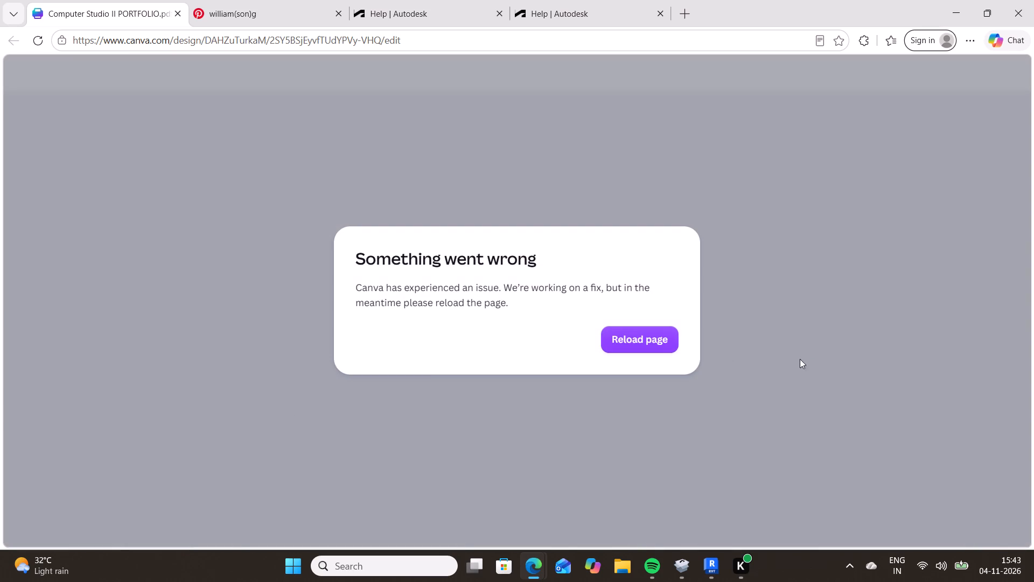
Try to reload the portfolio design's page, refreshing it repeatedly.
left_click(668, 334)
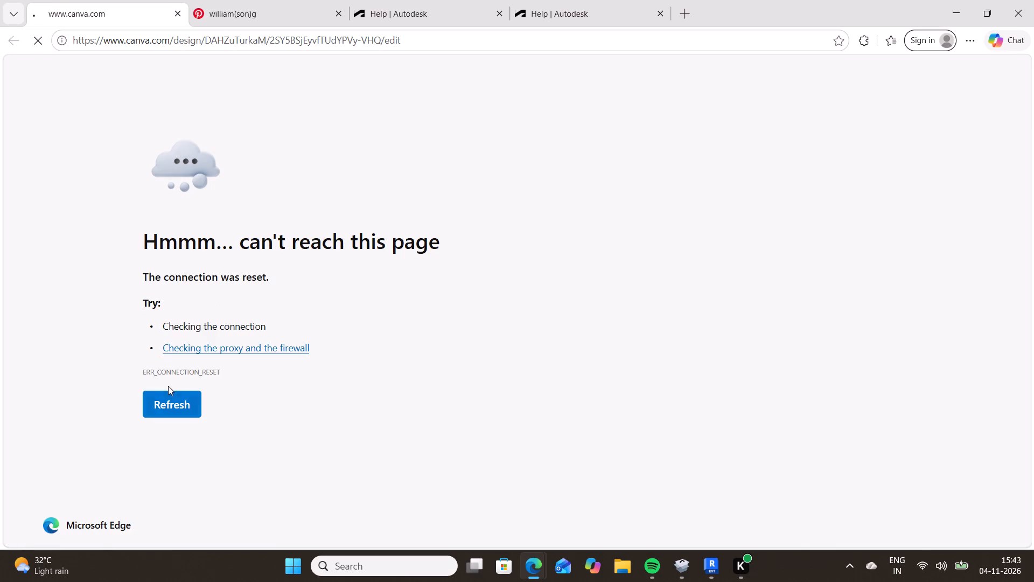
left_click(165, 405)
left_click_drag(130, 398, 143, 406)
double_click(164, 405)
Switch the computer's Wi-Fi off and on again and reconnect to the SRMIST network.
left_click(926, 578)
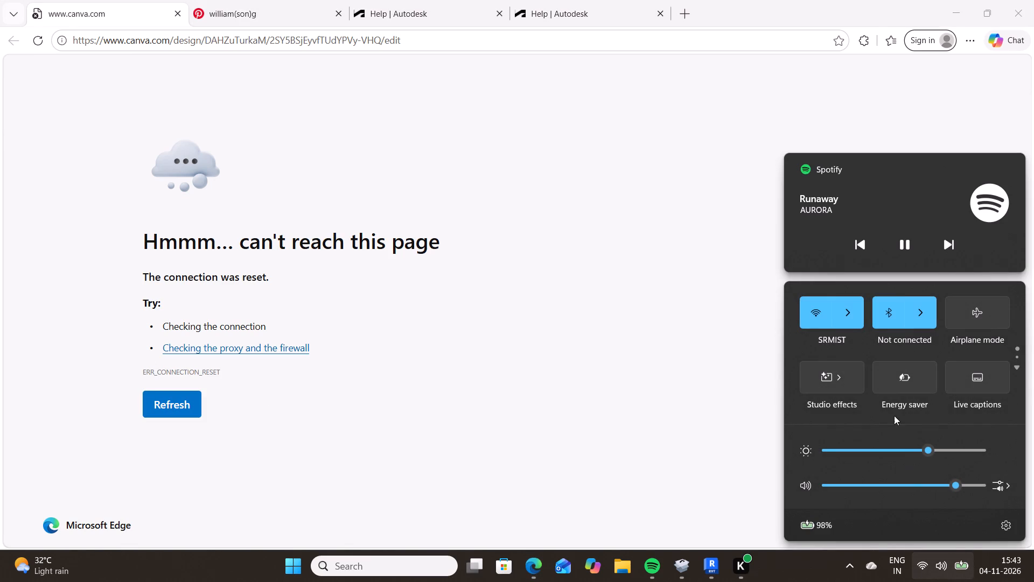
left_click(860, 310)
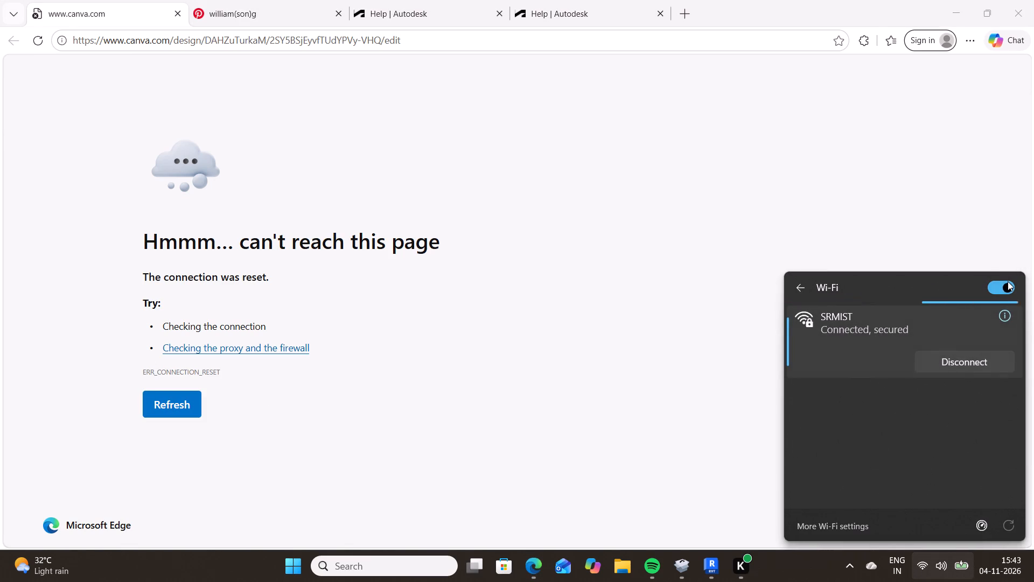
left_click(1008, 281)
left_click(1007, 284)
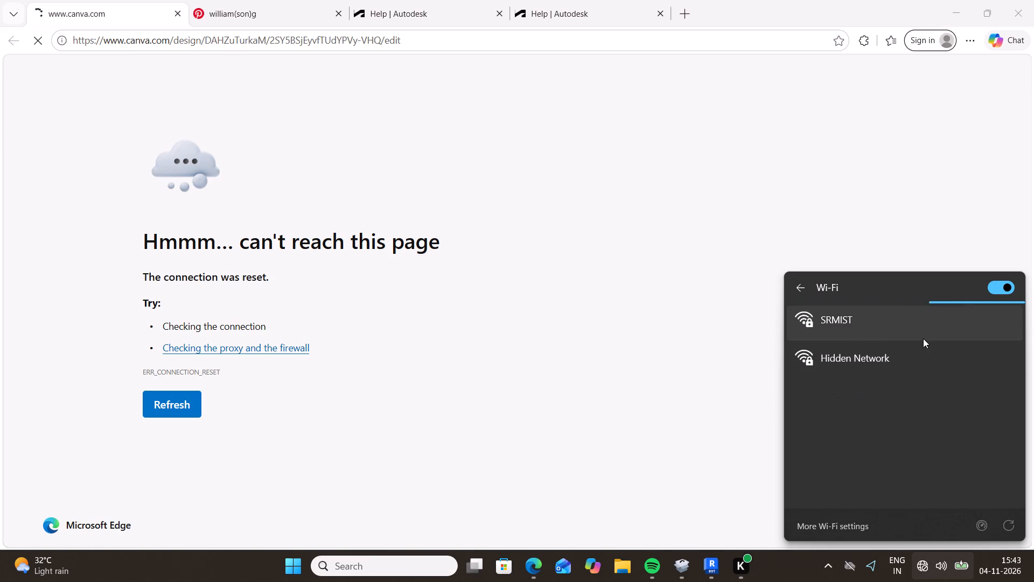
left_click(923, 336)
left_click(968, 387)
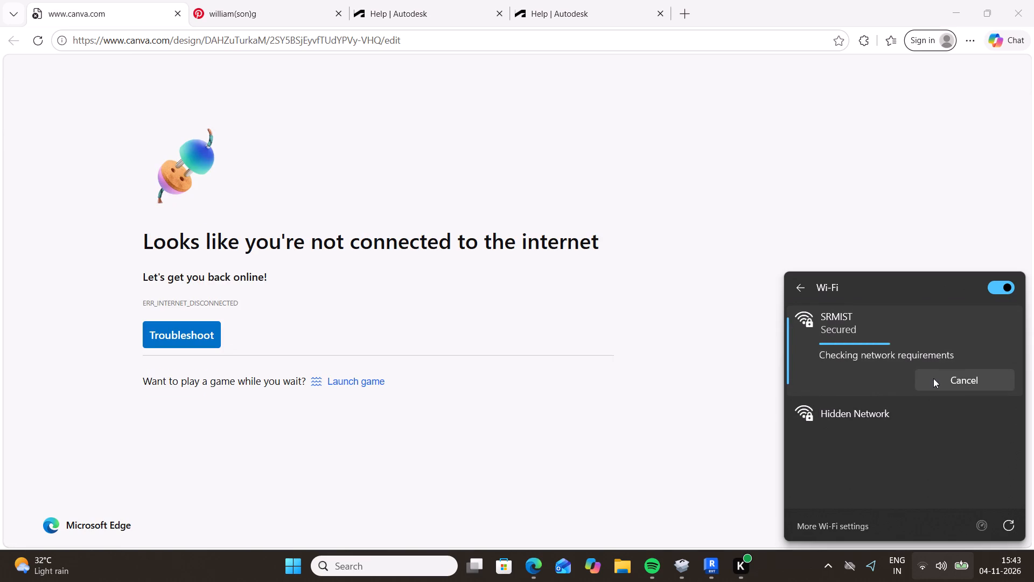
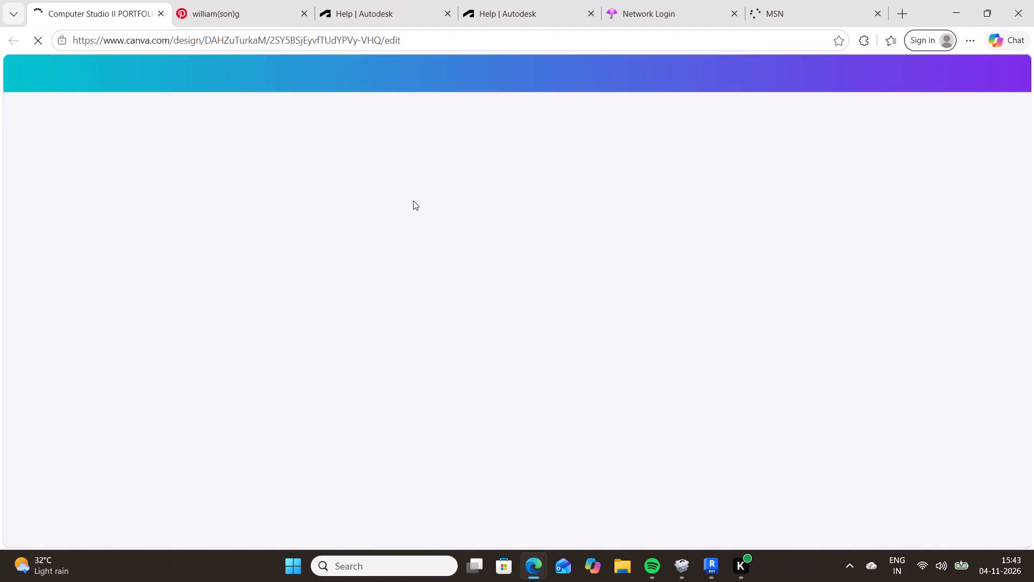
Look through the reloaded portfolio's pages down to the site contour drawings on page 8.
scroll(413, 200, "down", 9)
scroll(596, 165, "down", 2)
scroll(600, 170, "up", 1)
scroll(600, 171, "down", 5)
scroll(664, 247, "down", 6)
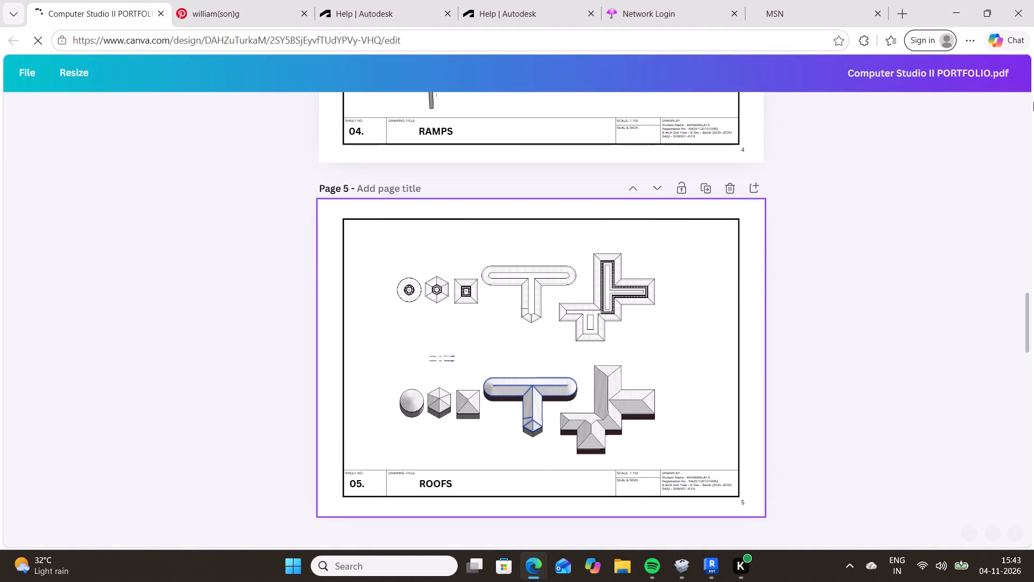
scroll(999, 49, "down", 2)
scroll(765, 170, "down", 13)
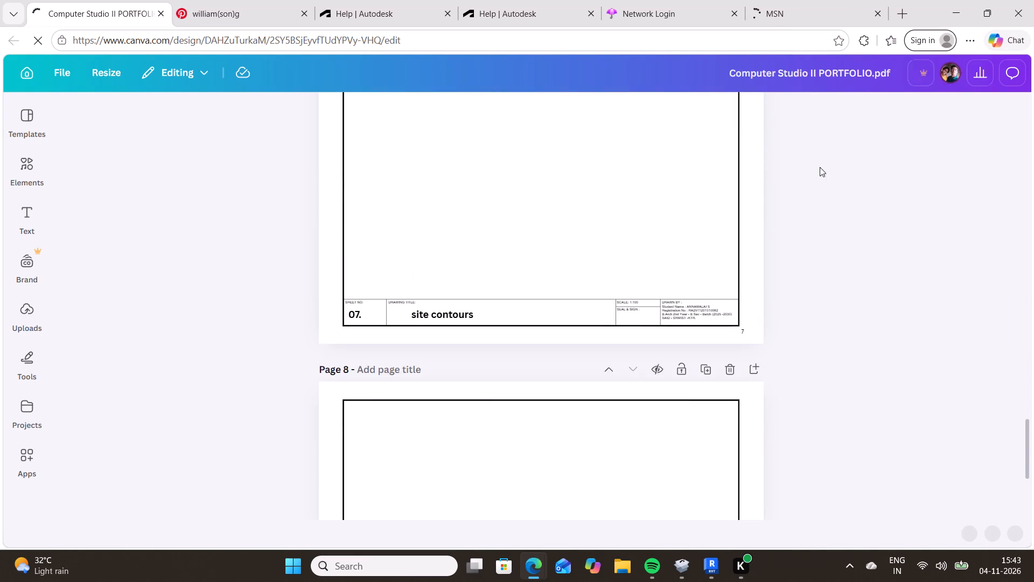
scroll(821, 168, "down", 5)
Open the portfolio design's download options from its sharing options and go through the export settings.
left_click(994, 72)
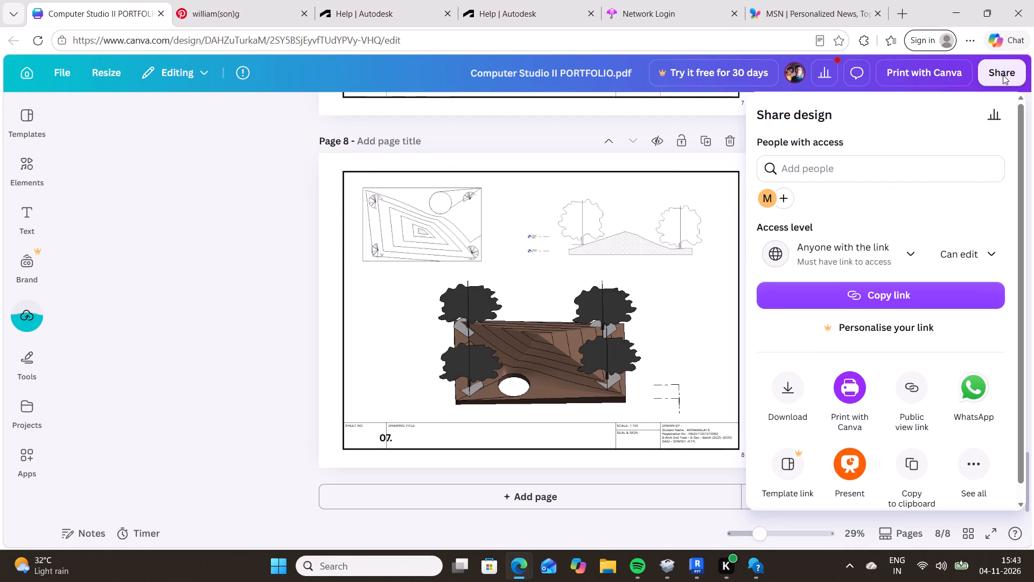
left_click(1003, 75)
left_click(1003, 75)
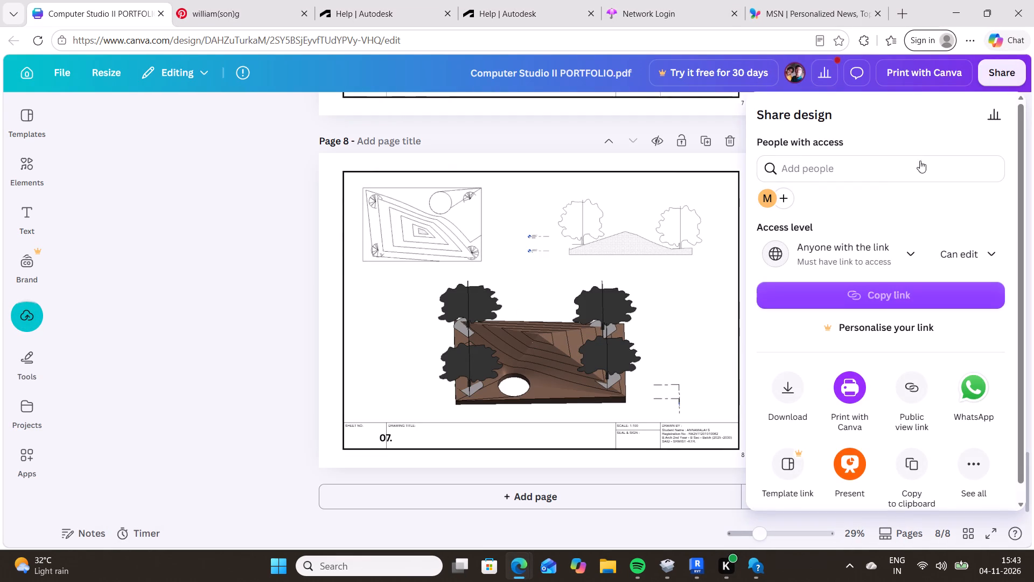
scroll(858, 214, "down", 4)
left_click(796, 383)
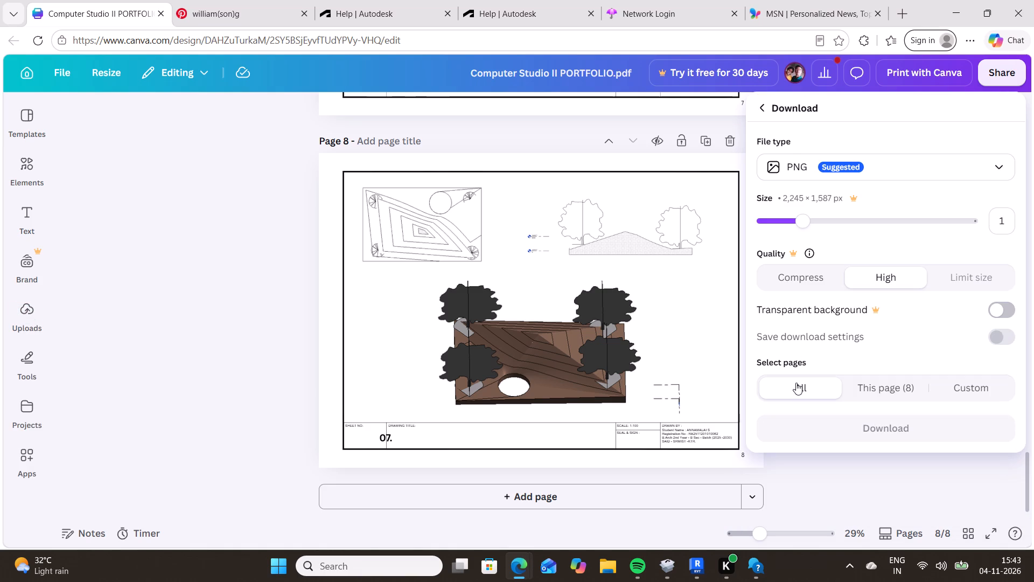
scroll(882, 269, "down", 4)
scroll(968, 290, "down", 4)
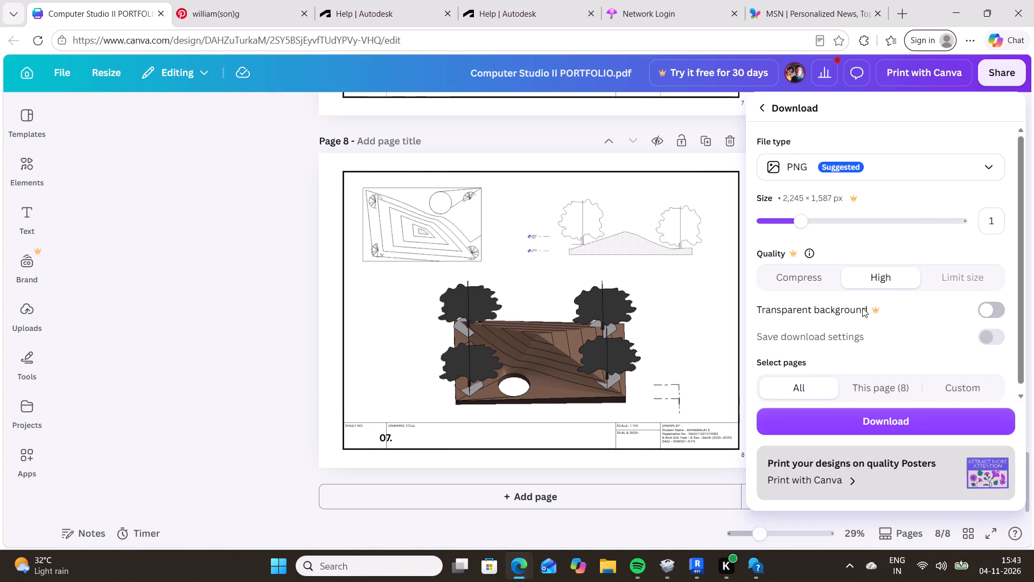
scroll(857, 307, "down", 8)
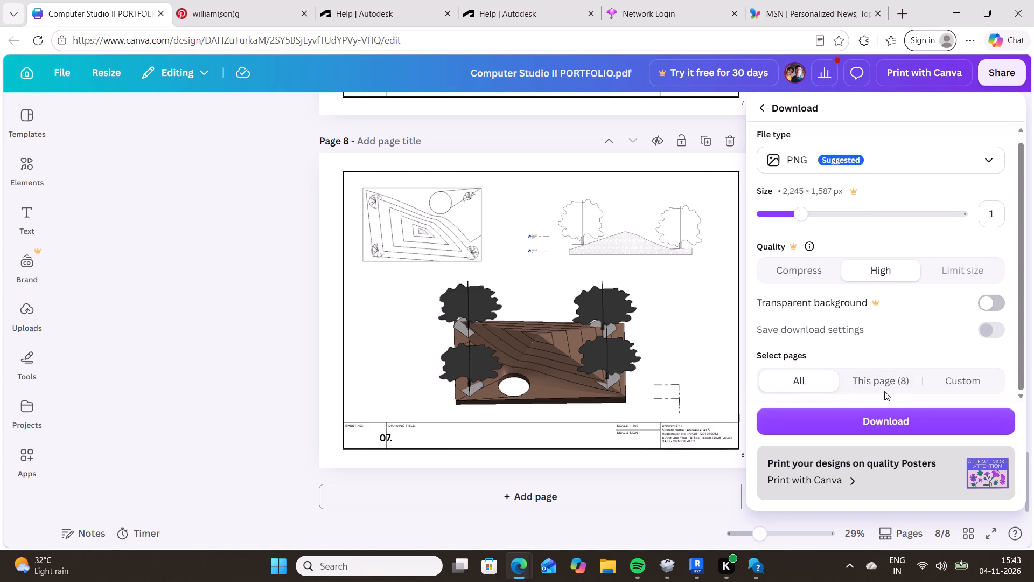
Download all pages of the Computer Studio II PORTFOLIO design as high-quality PNG files at size 1, then dismiss the downloads list.
left_click(876, 424)
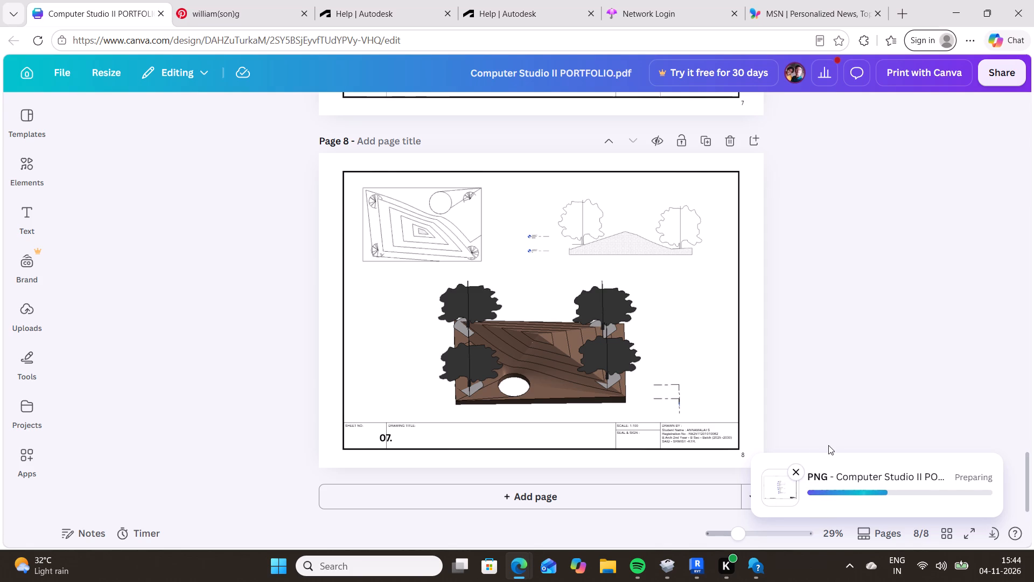
left_click(1023, 221)
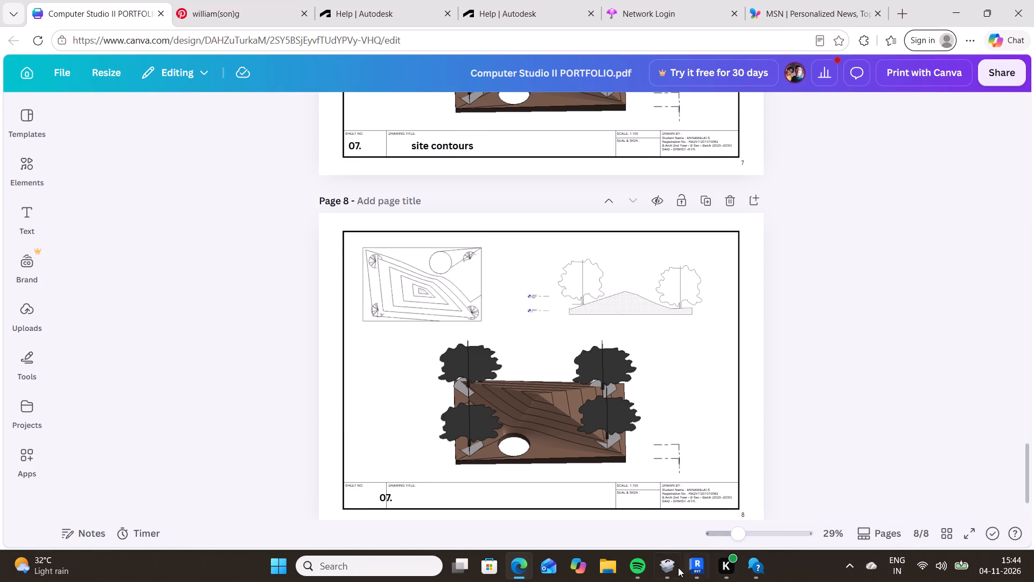
Switch to File Explorer and select the zipped Computer Studio II PORTFOLIO.pdf in the Downloads folder.
left_click(612, 577)
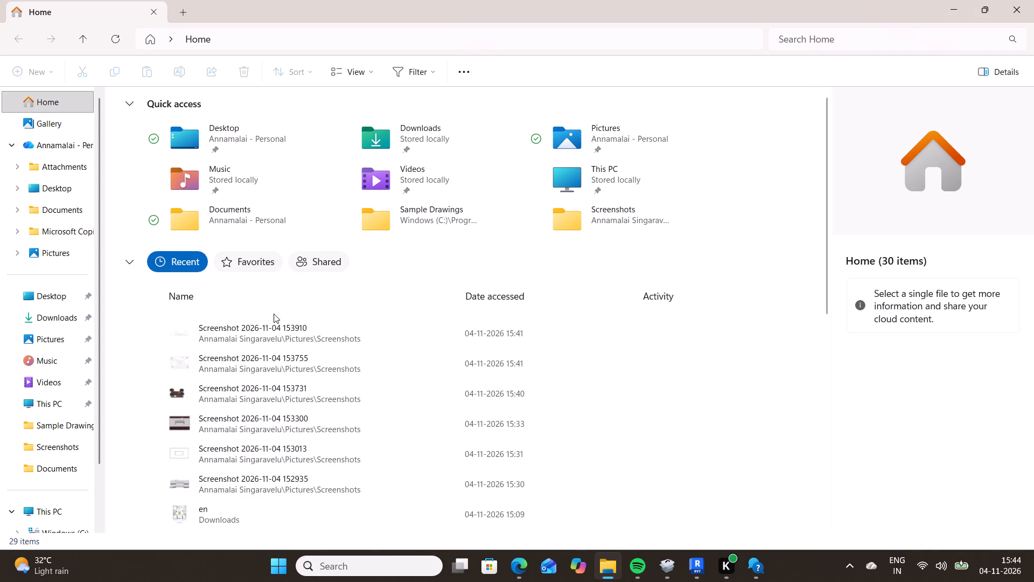
left_click(246, 37)
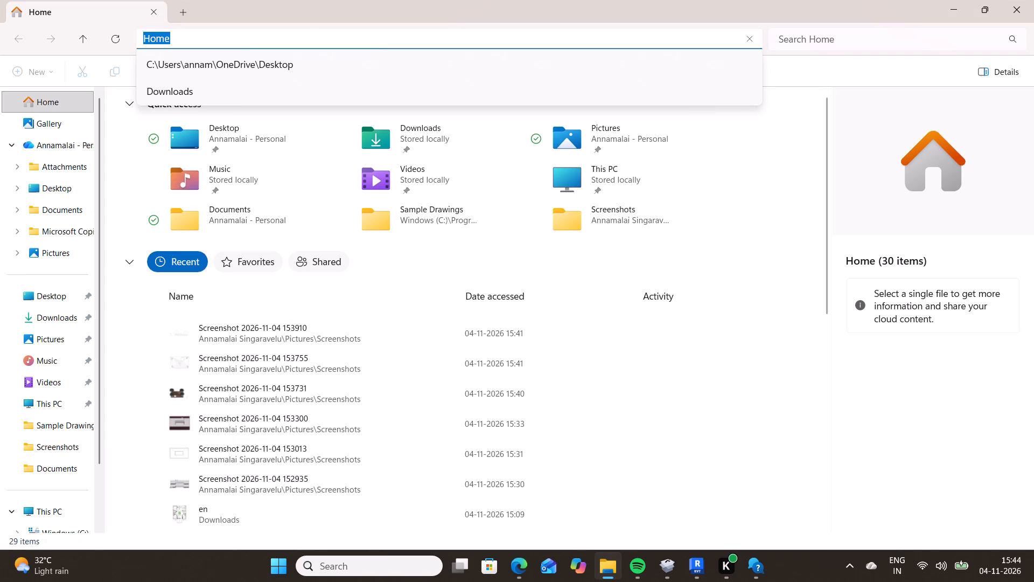
left_click(53, 311)
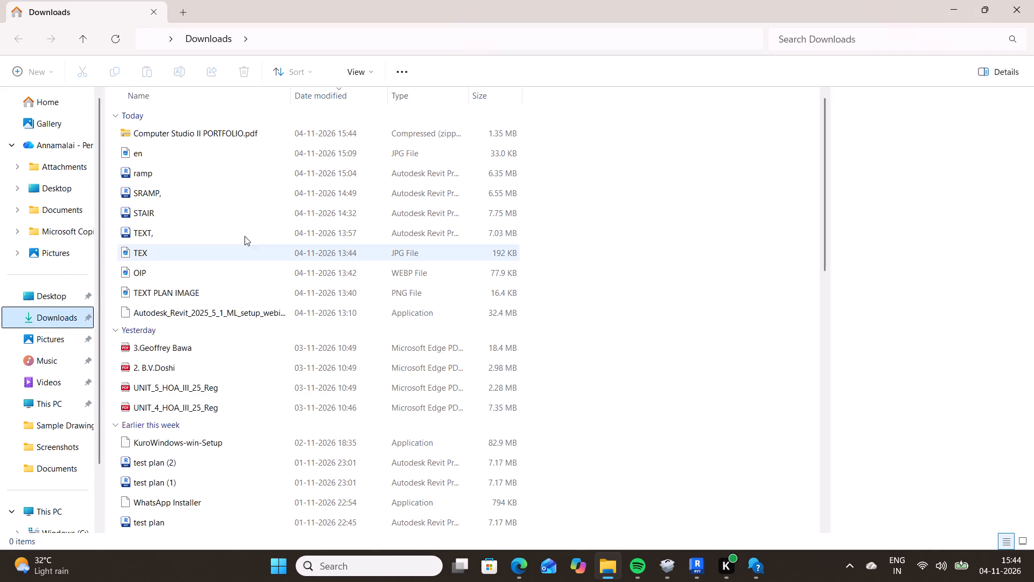
left_click_drag(254, 138, 524, 485)
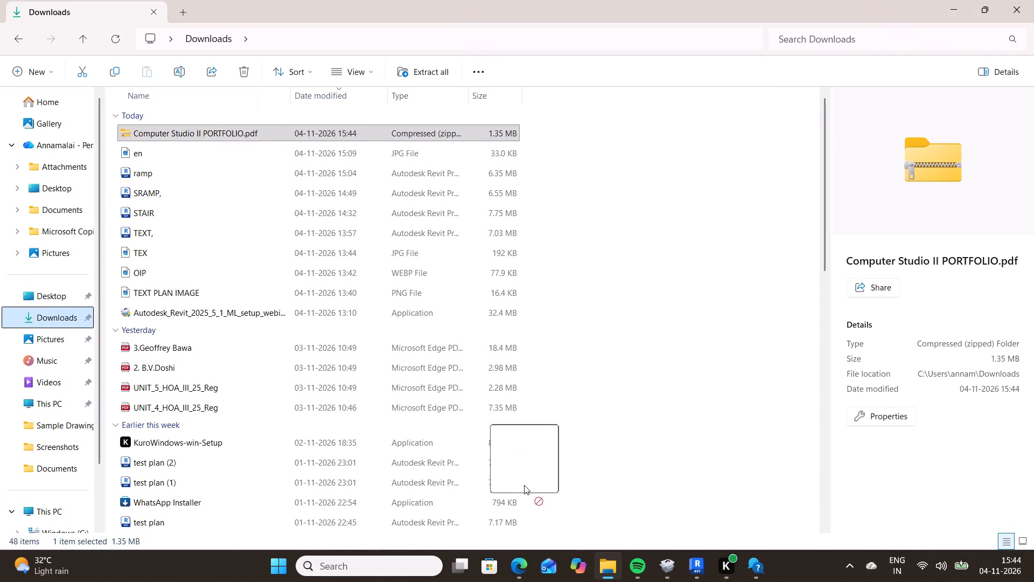
left_click_drag(524, 485, 322, 121)
Open Windows search to find the WhatsApp app.
left_click(320, 581)
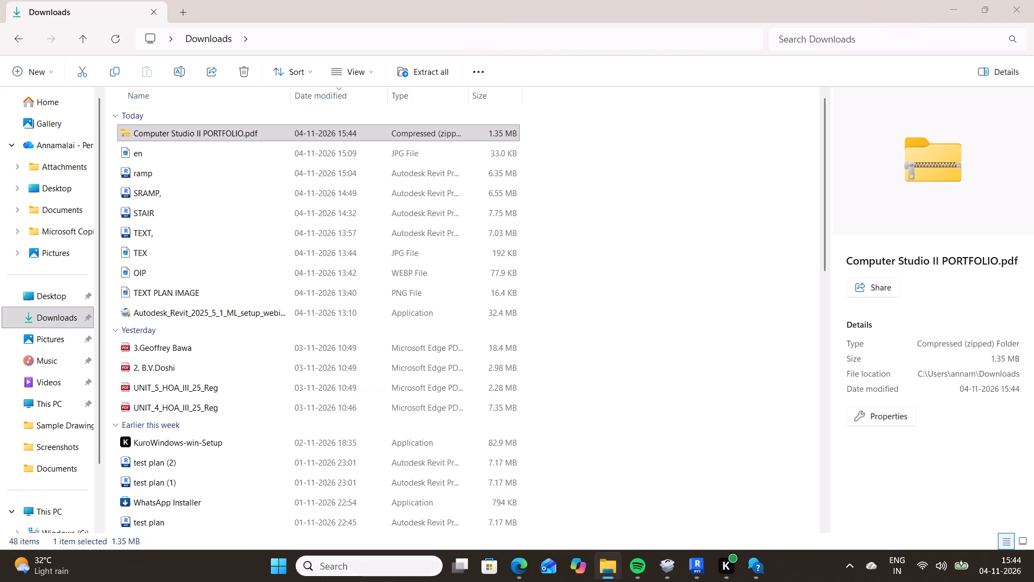
left_click(351, 557)
left_click(353, 568)
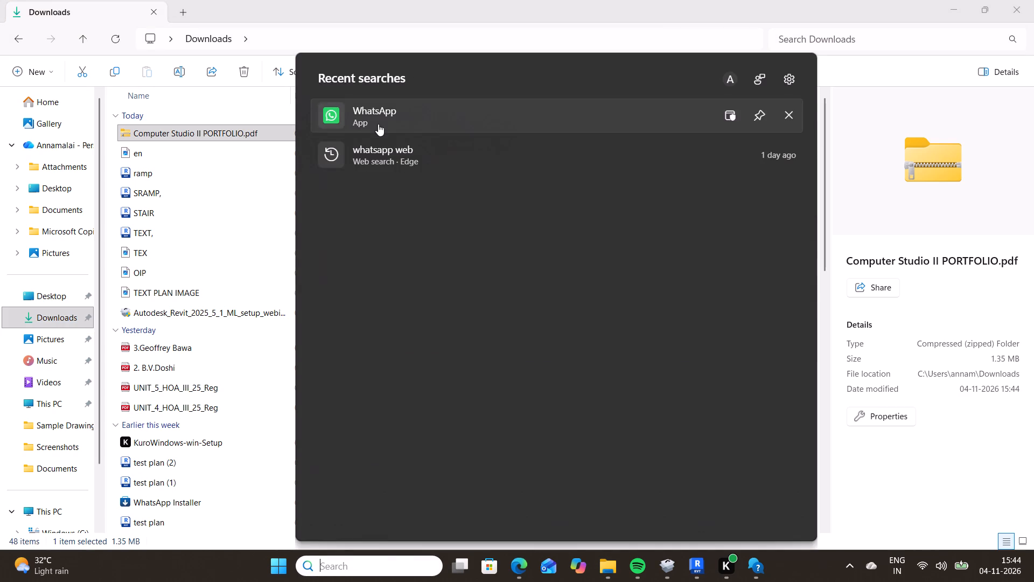
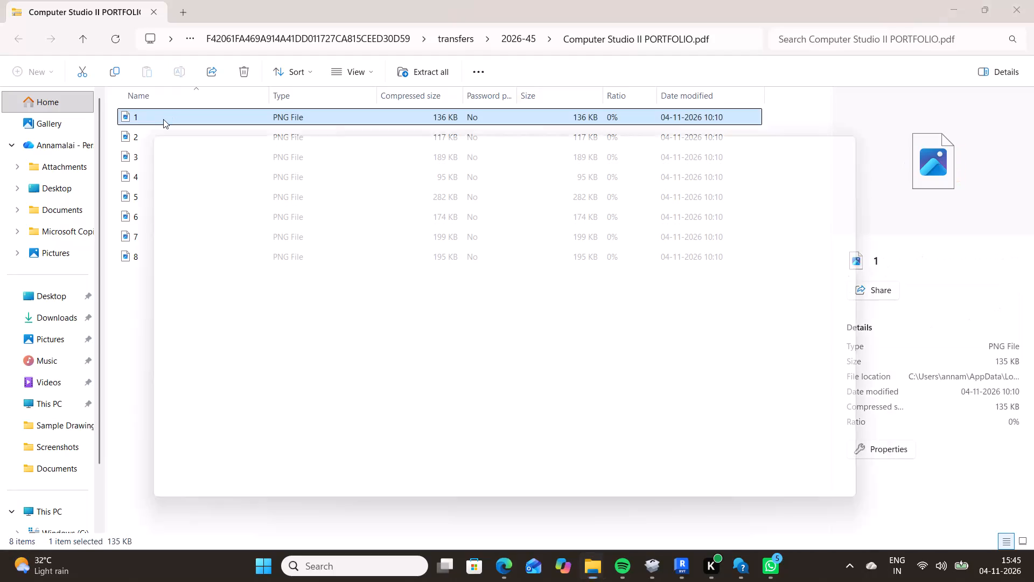
Open page image 1 from the zipped Computer Studio II PORTFOLIO.pdf folder to check it, and close the viewer.
left_click(163, 119)
double_click(164, 119)
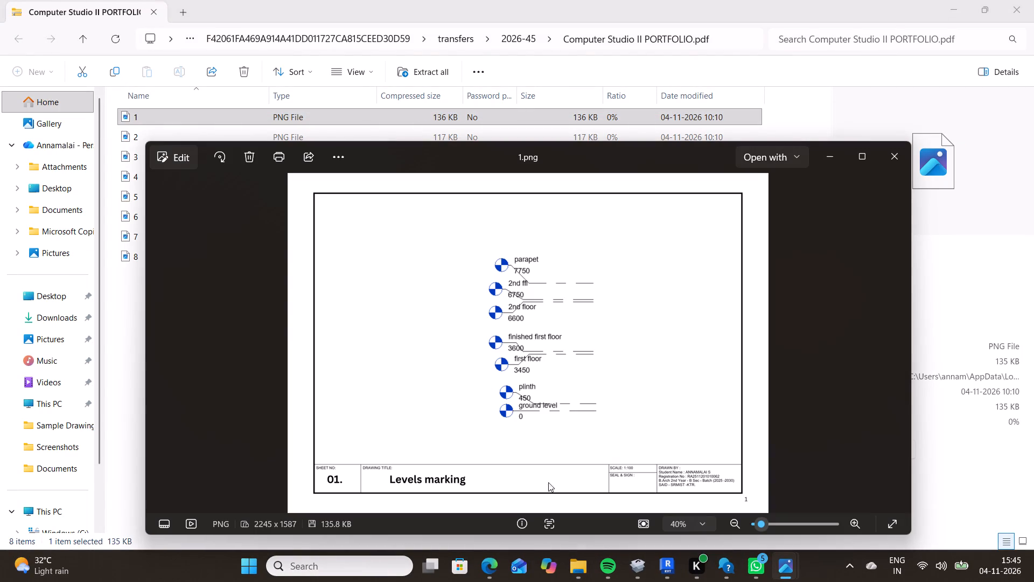
left_click(884, 151)
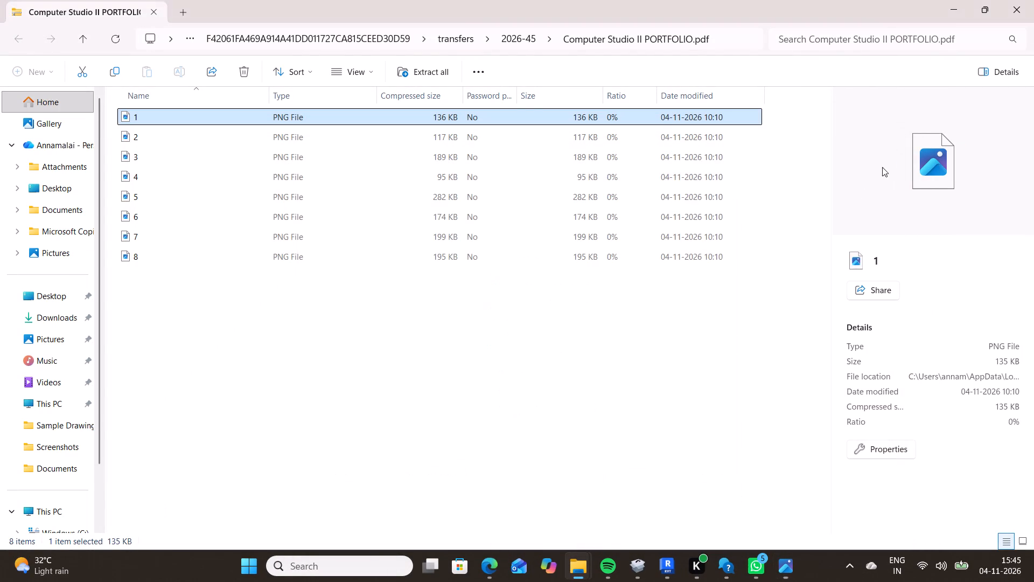
Switch to the Canva design in Edge and download all its pages as a PDF, then dismiss the downloads list.
left_click(488, 565)
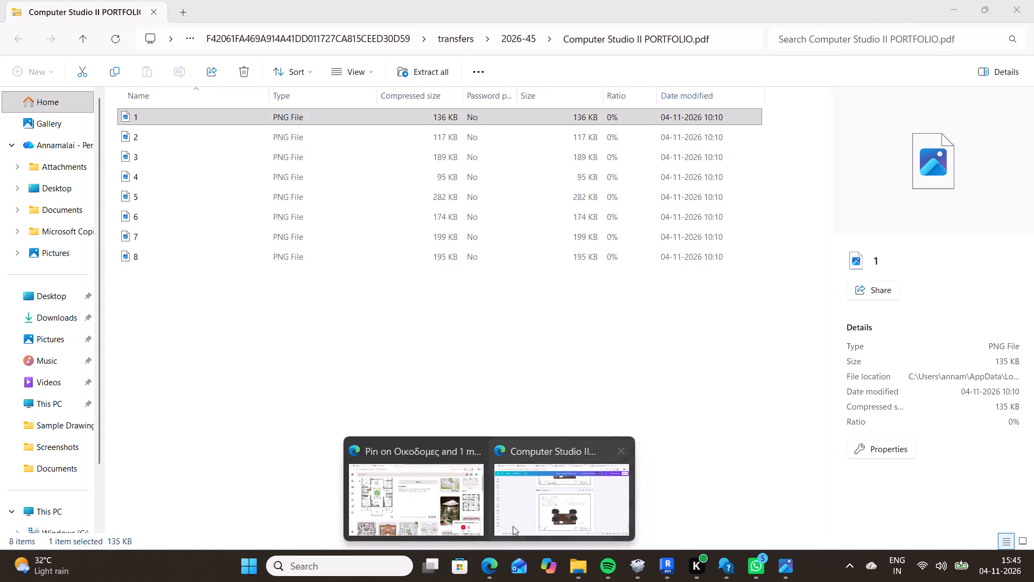
left_click(586, 514)
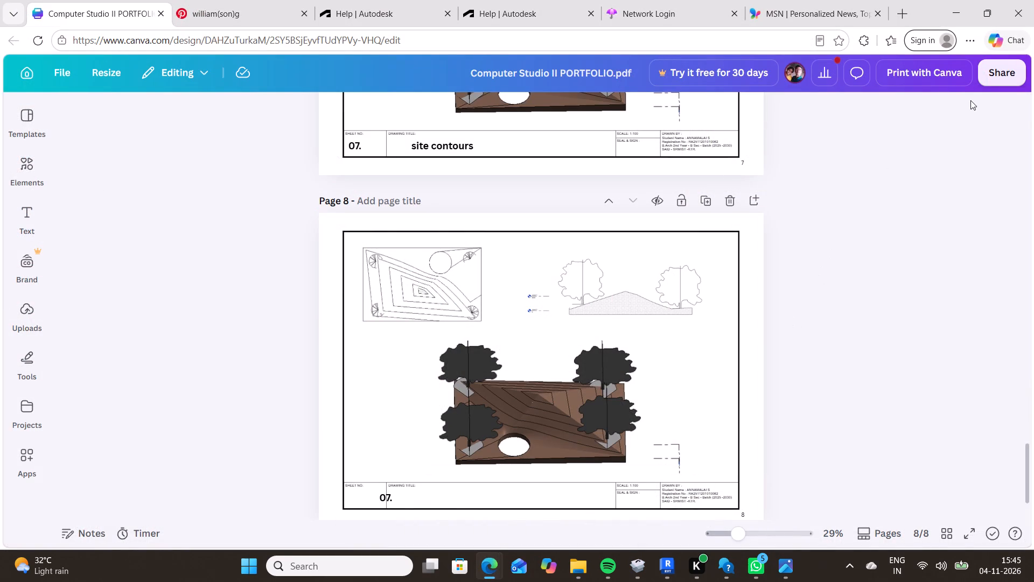
left_click(1012, 67)
scroll(867, 323, "down", 3)
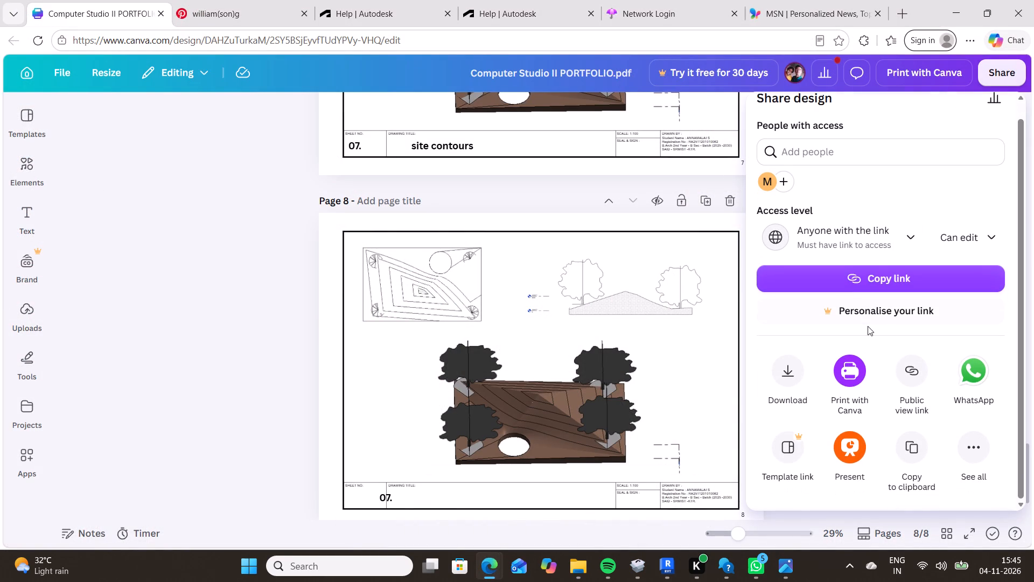
left_click(783, 391)
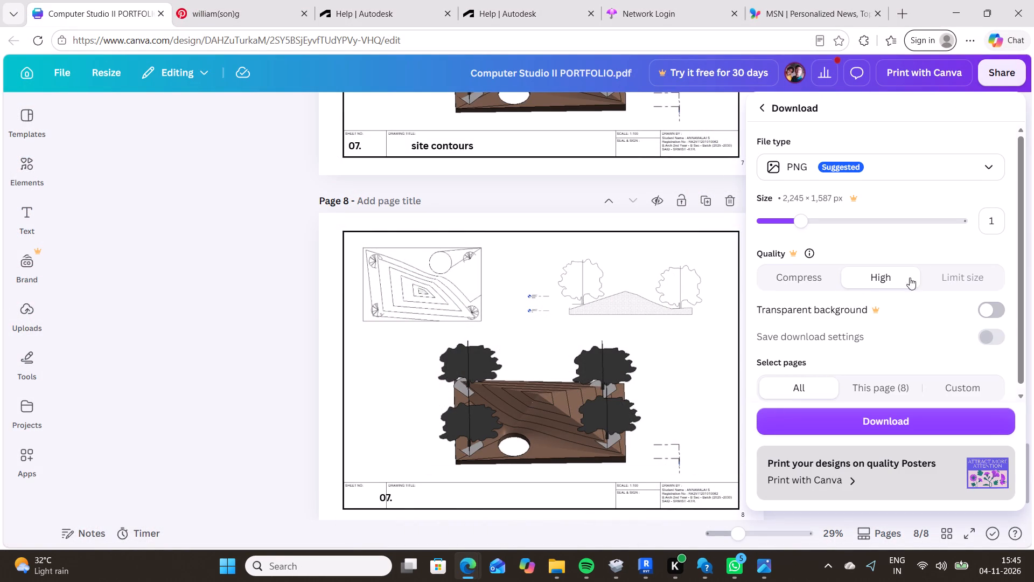
scroll(904, 301, "down", 5)
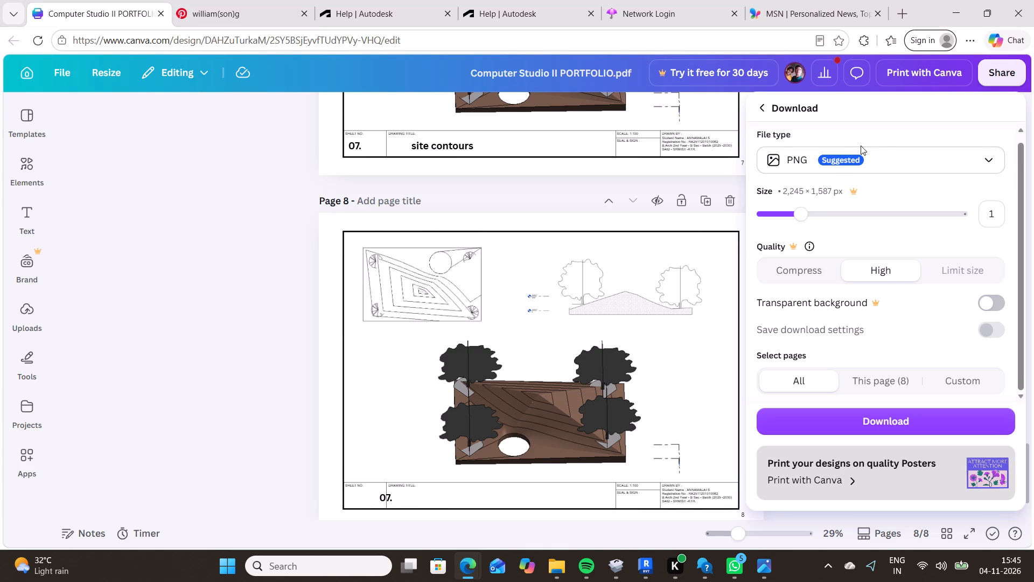
left_click(888, 162)
left_click(829, 288)
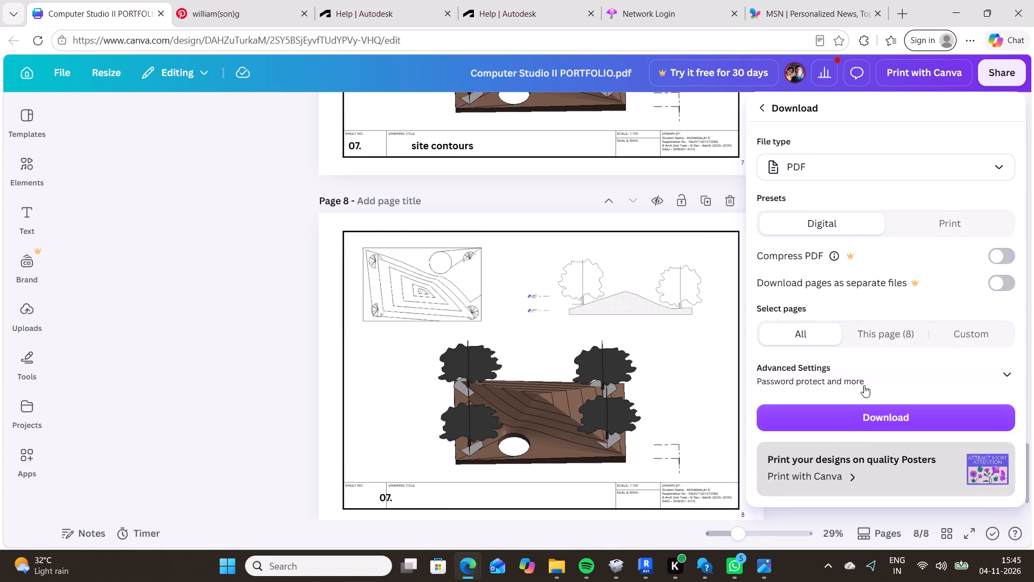
left_click(866, 415)
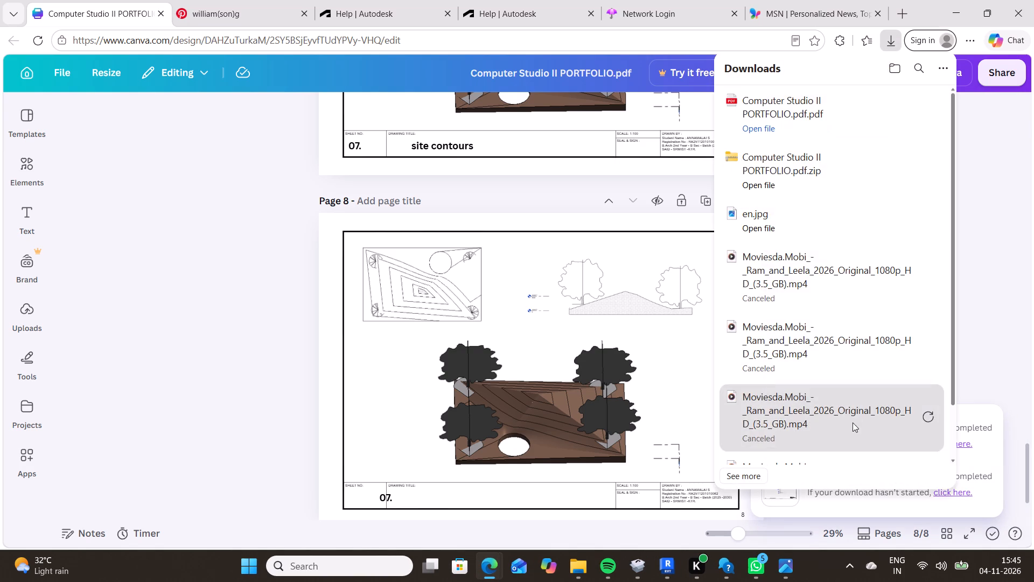
left_click(1030, 230)
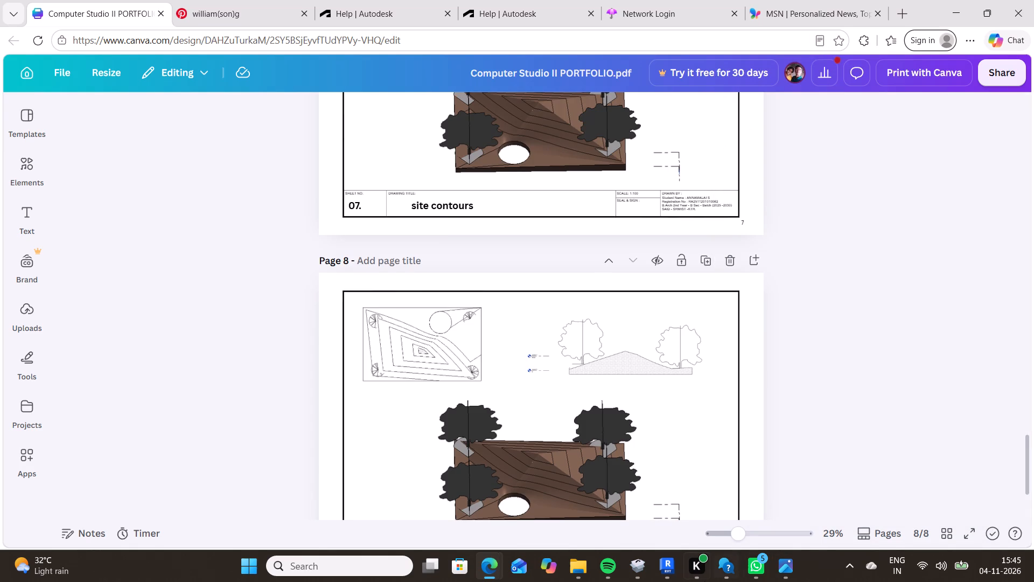
Switch to the Downloads folder in File Explorer to locate the exported Computer Studio II PORTFOLIO PDF.
left_click(483, 570)
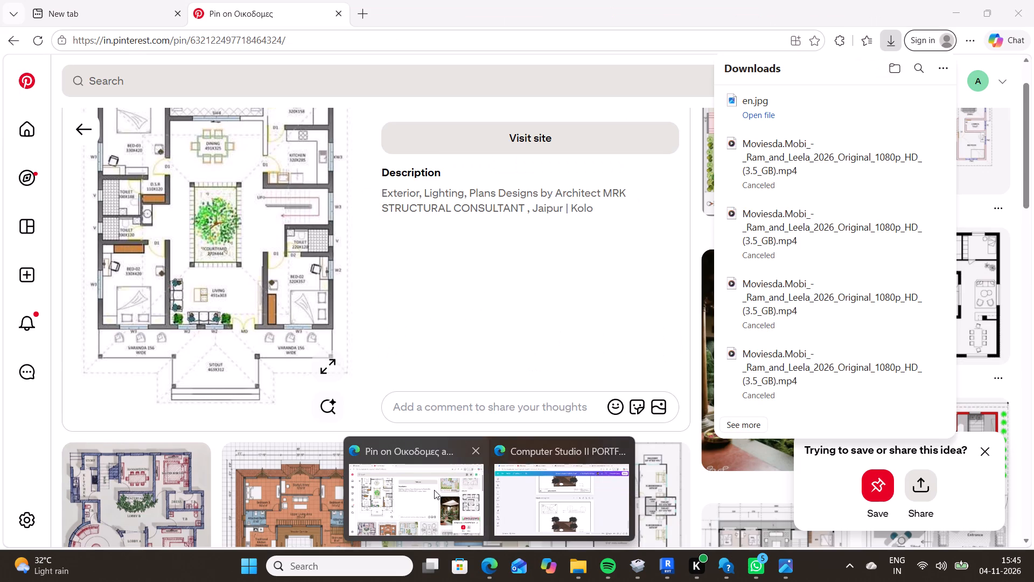
left_click(579, 569)
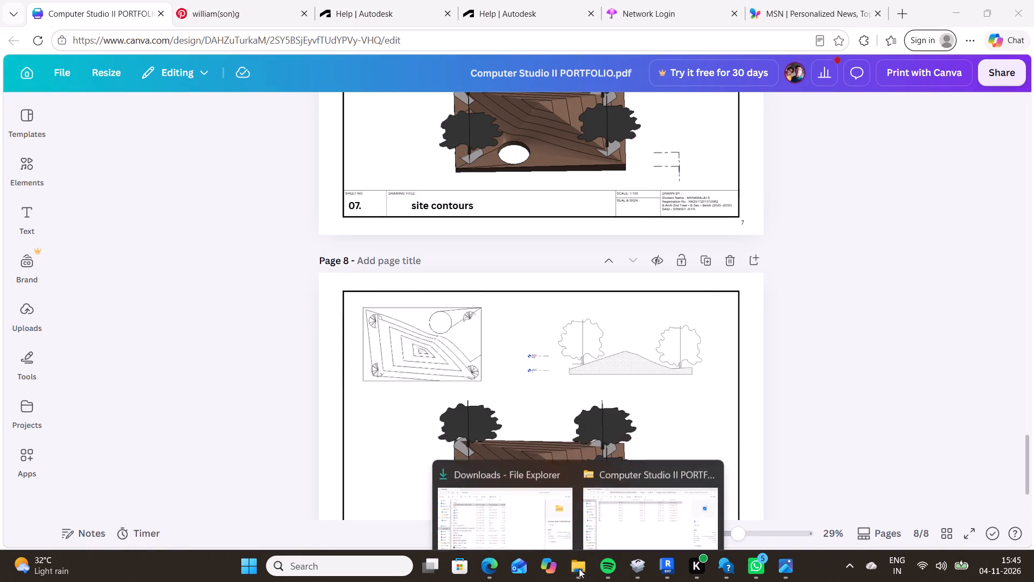
left_click(539, 504)
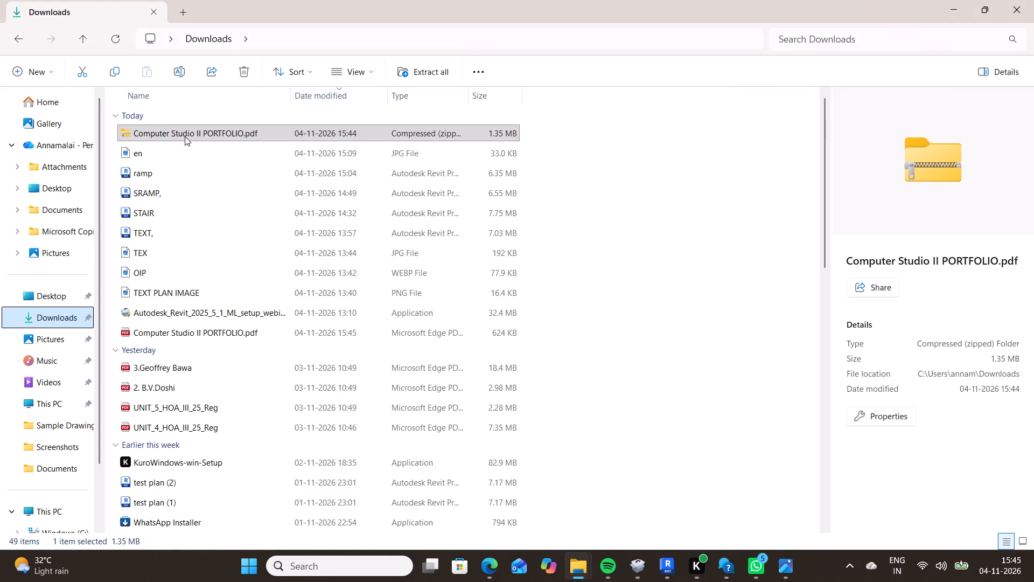
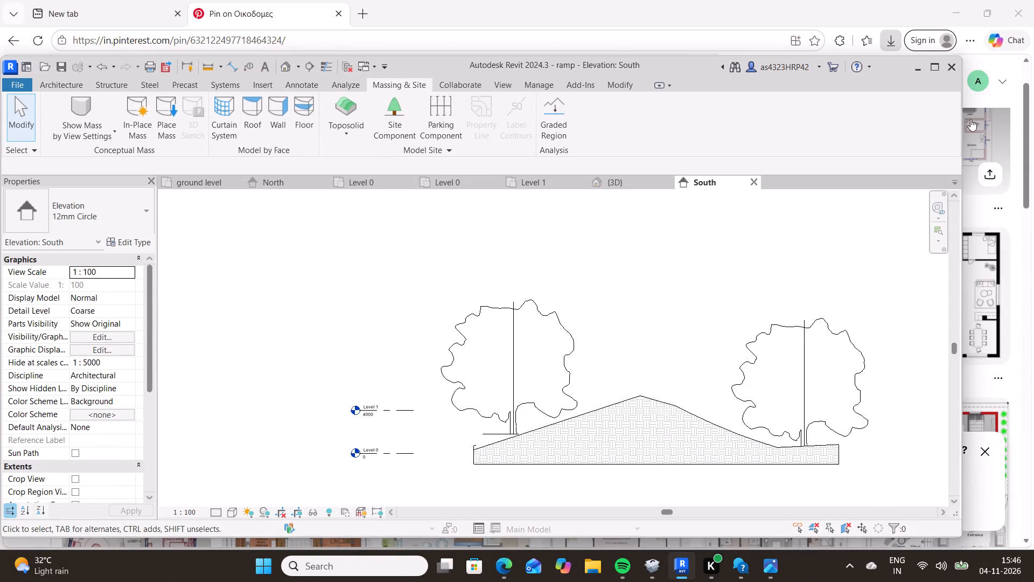
Close Revit, choosing to save the changes to the TEXT, and STAIR files.
left_click(952, 68)
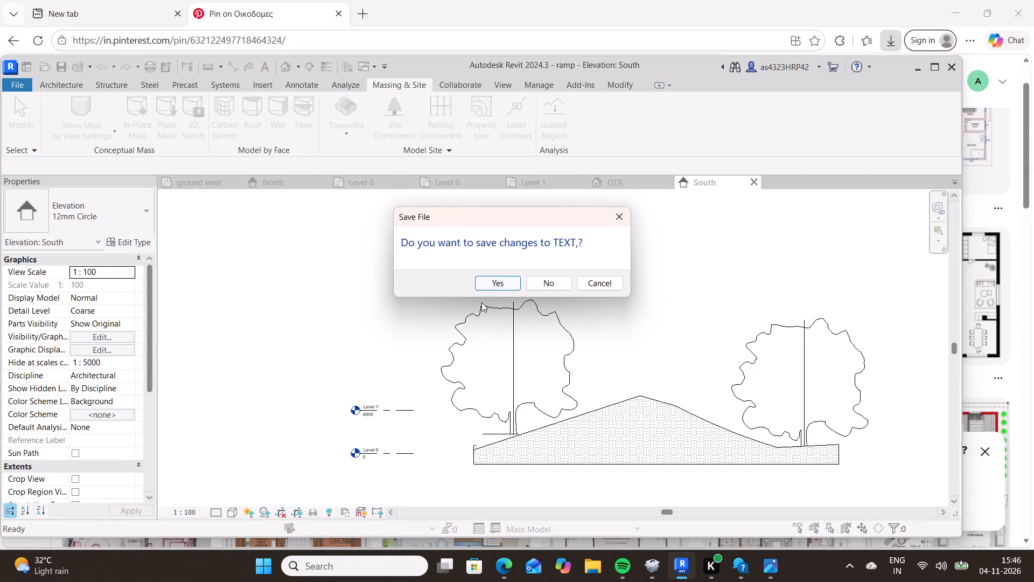
left_click(503, 282)
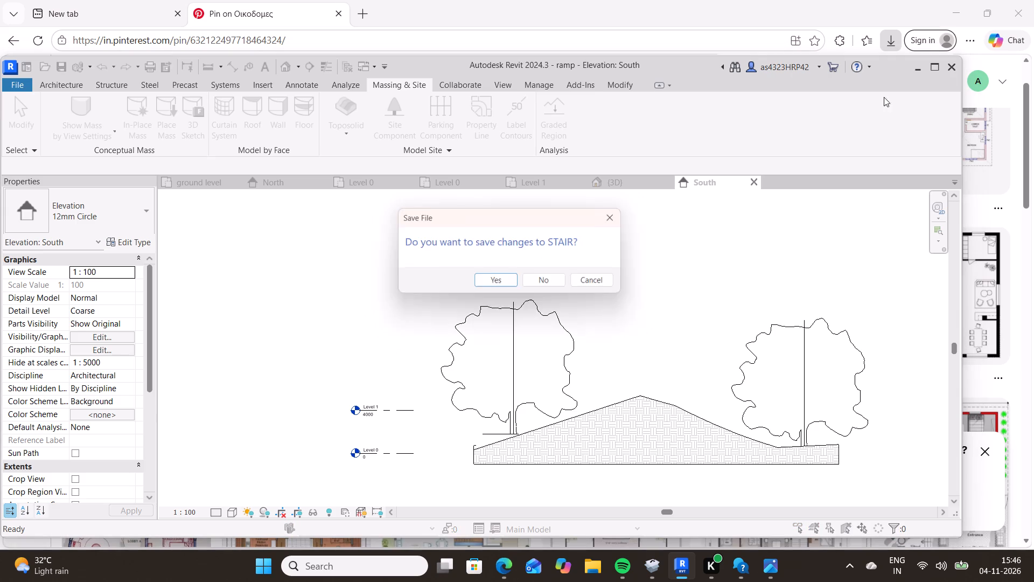
left_click(500, 283)
Close the Edge browser windows, including the one showing the Pinterest floor plan pin.
triple_click(1019, 0)
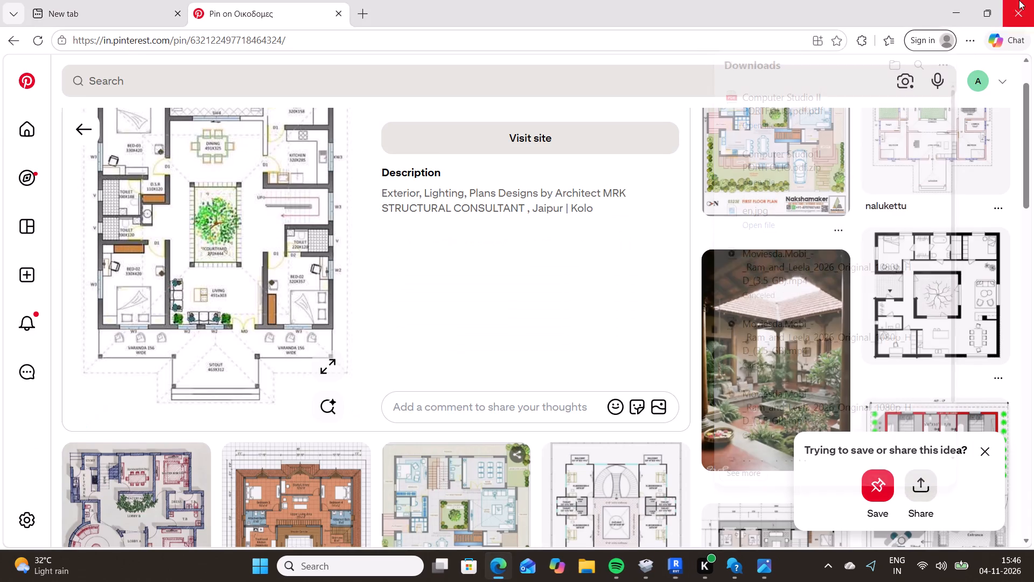
double_click(1019, 0)
left_click_drag(1019, 0, 1010, 16)
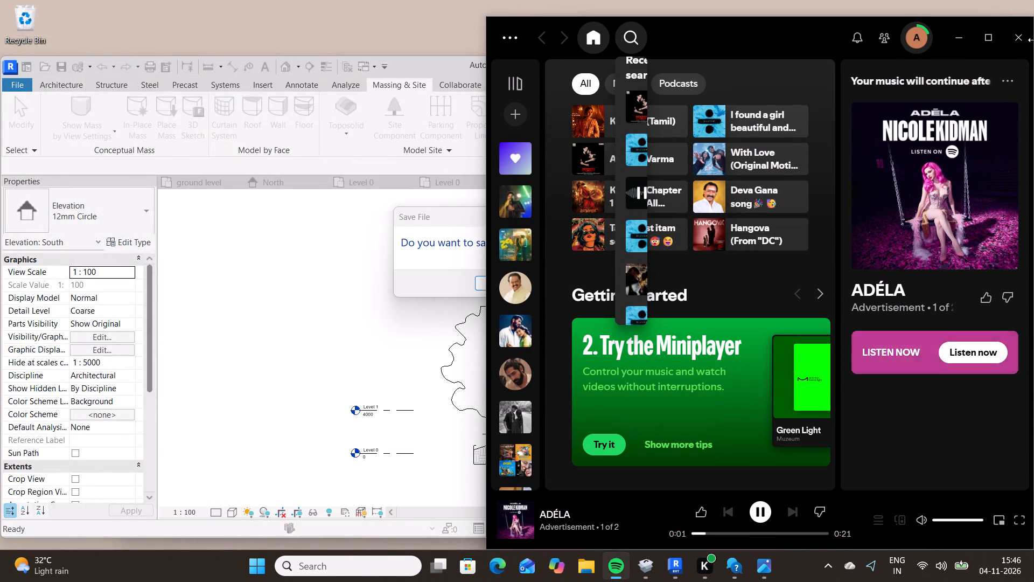
Close the Spotify window and save the changes to the ramp file as Revit exits.
left_click(1022, 25)
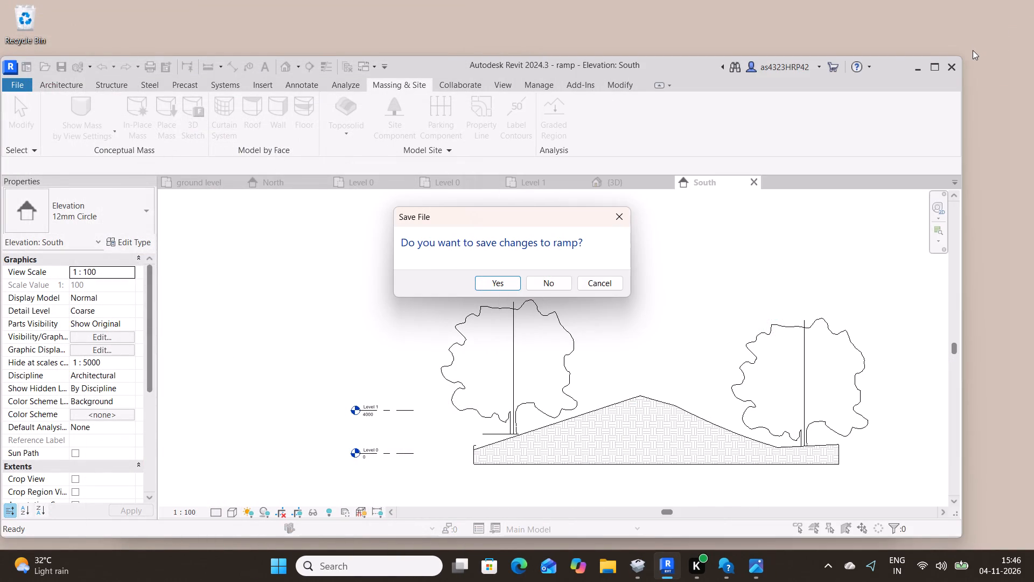
left_click(515, 289)
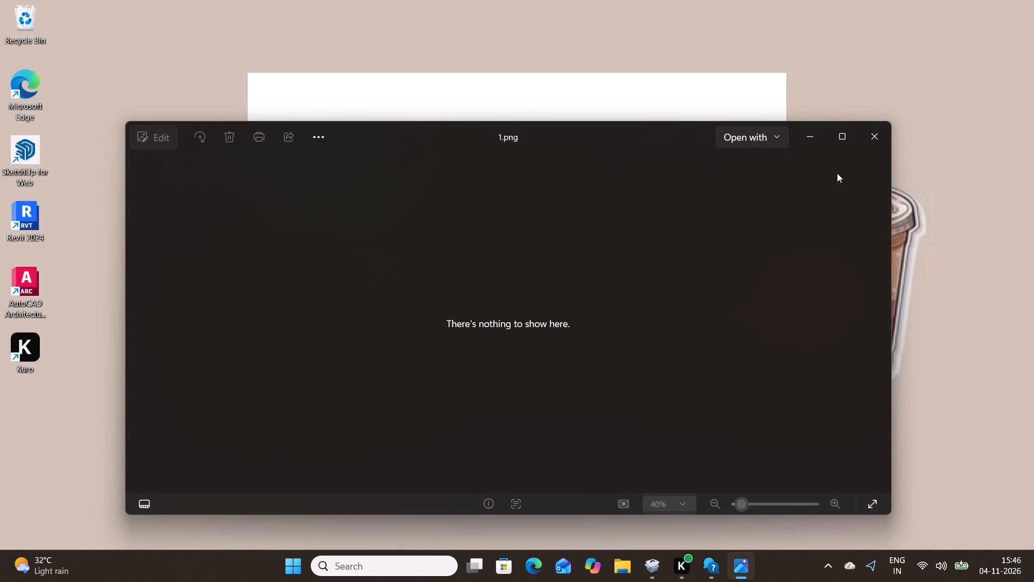
Close the Photos window for 1.png.
left_click(881, 130)
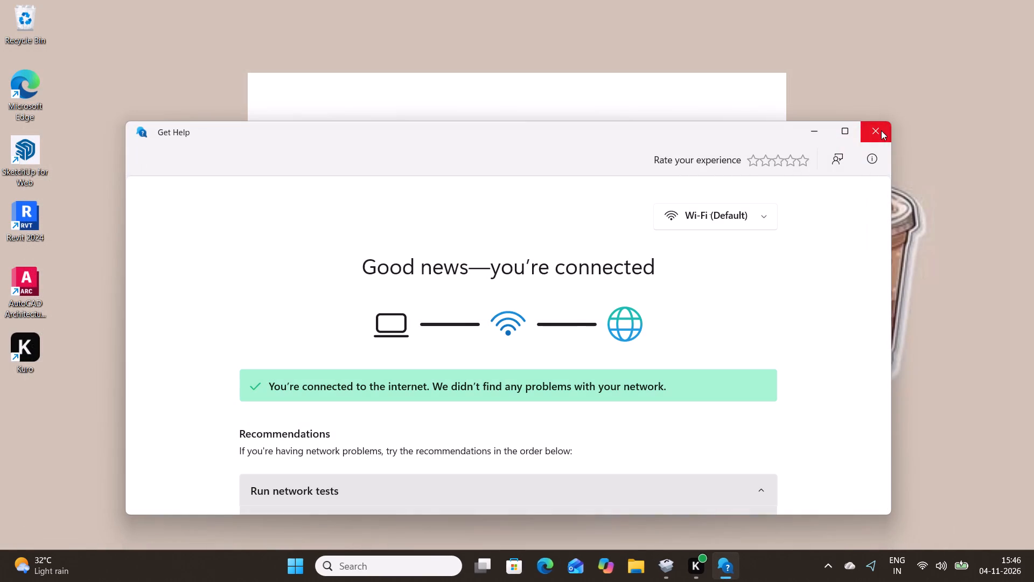
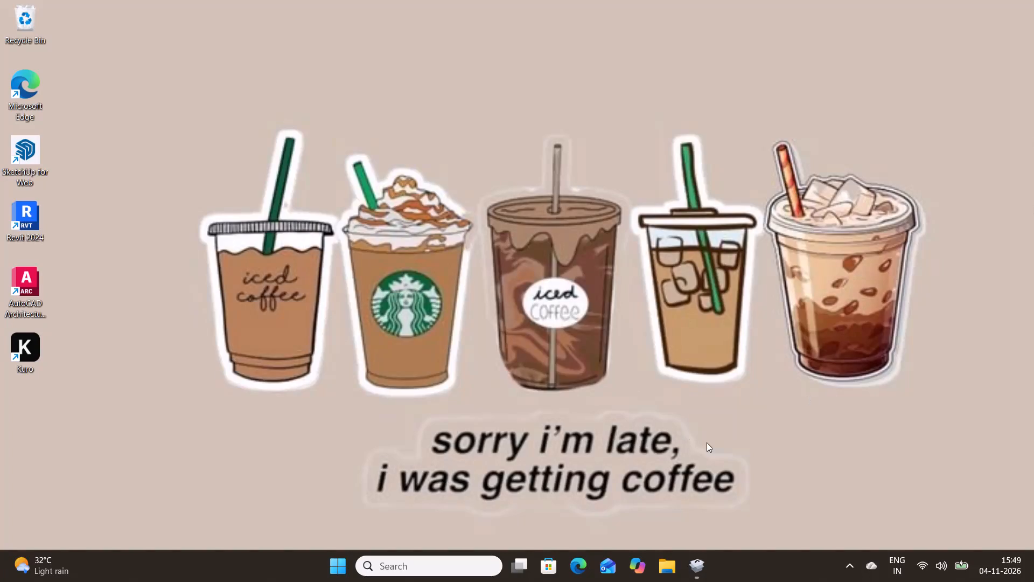
Open a new File Explorer window showing the Home page.
left_click(662, 556)
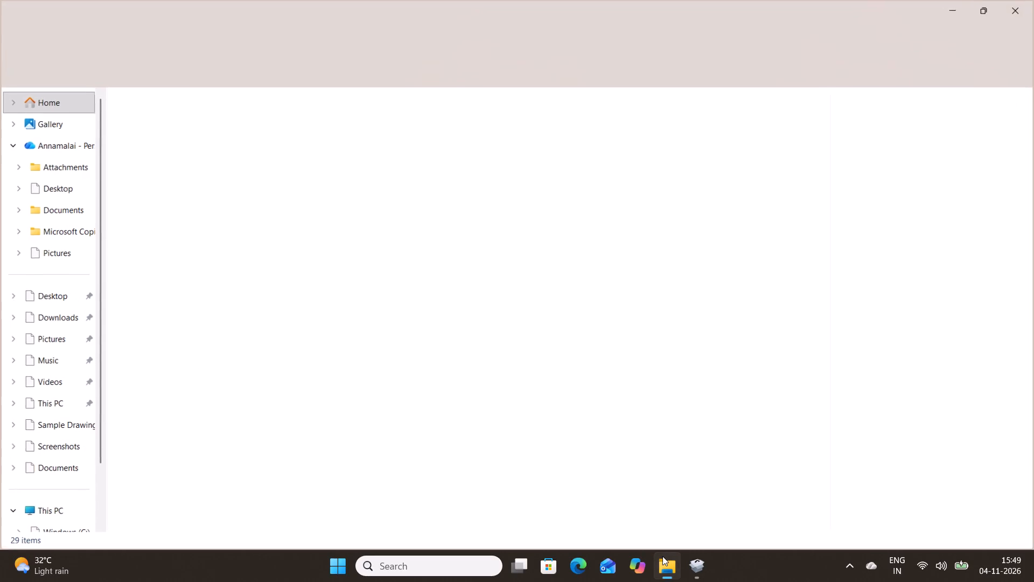
Open Windows search to bring up the recent searches.
left_click(449, 566)
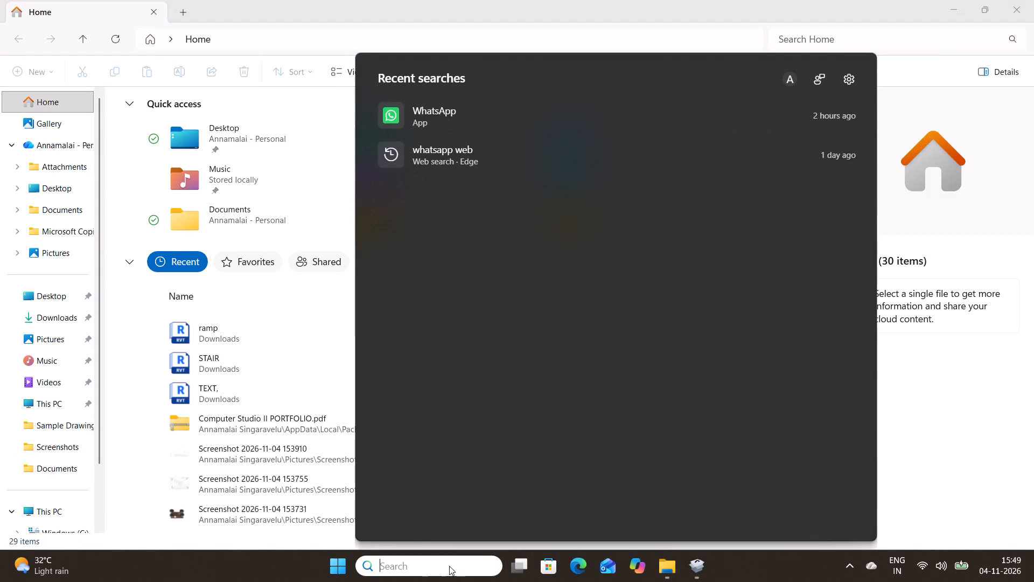
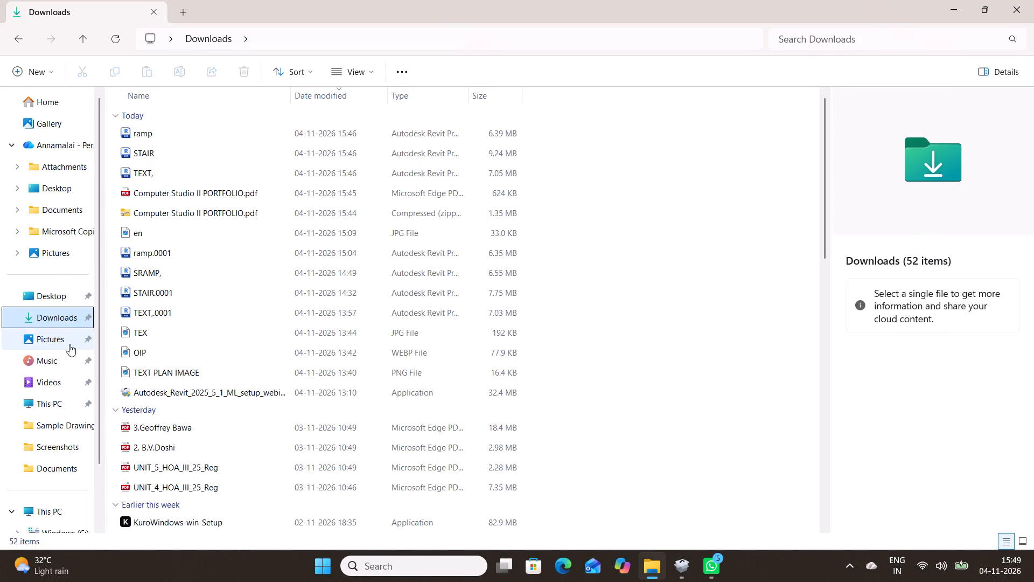
Create a shortcut to the Downloads folder inside the Downloads folder itself.
left_click(78, 316)
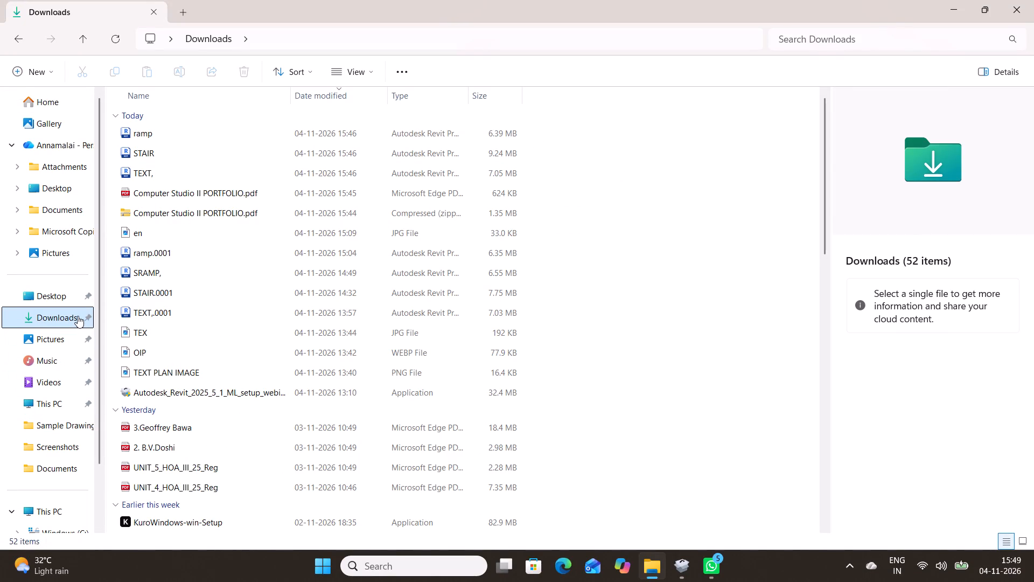
double_click(68, 315)
left_click_drag(68, 315, 82, 290)
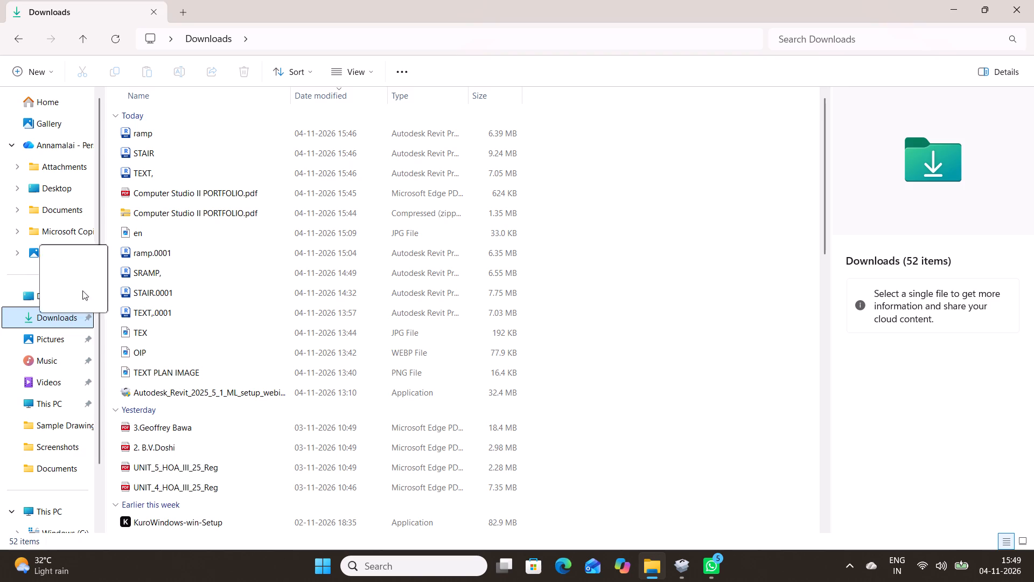
left_click_drag(82, 290, 110, 243)
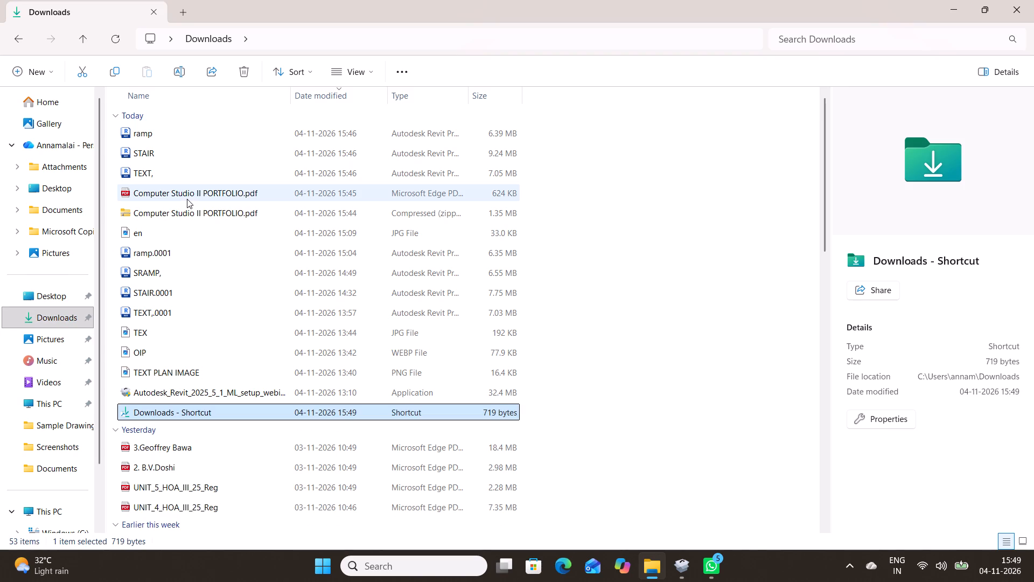
Select the Computer Studio II PORTFOLIO.pdf document in the Downloads folder and pick it up for moving.
left_click(187, 198)
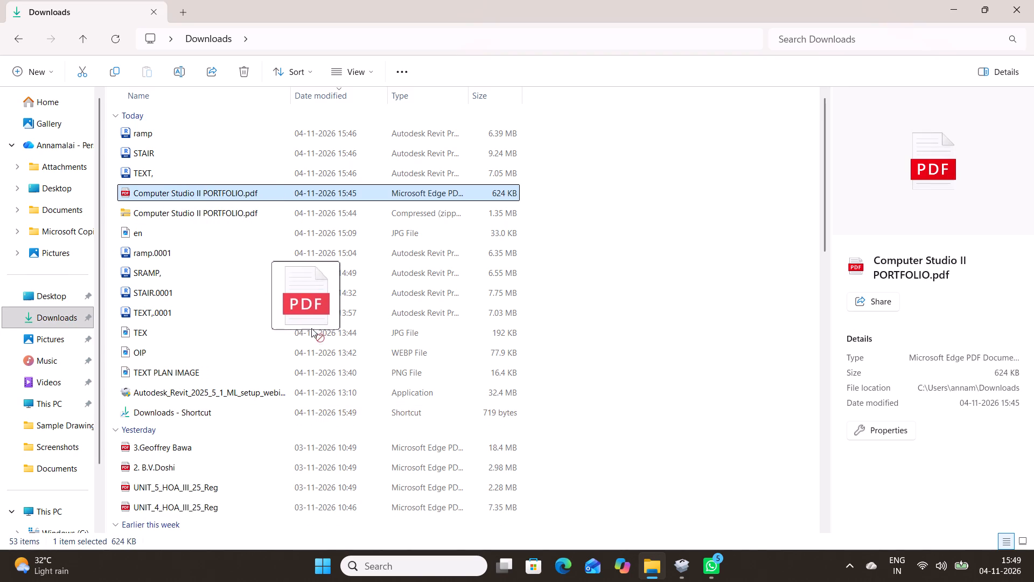